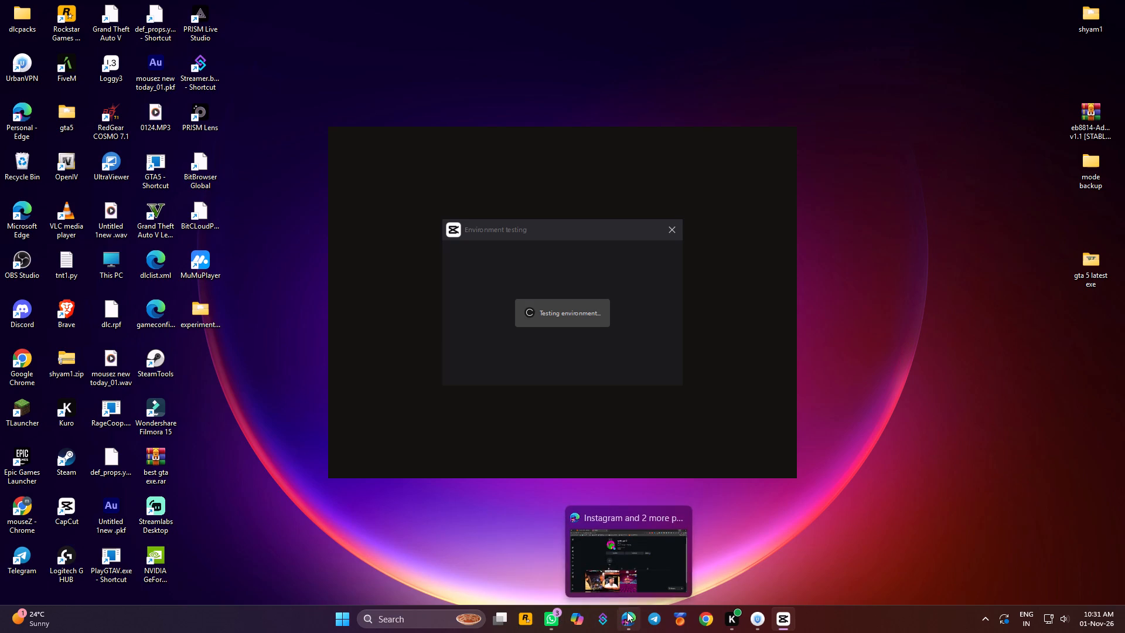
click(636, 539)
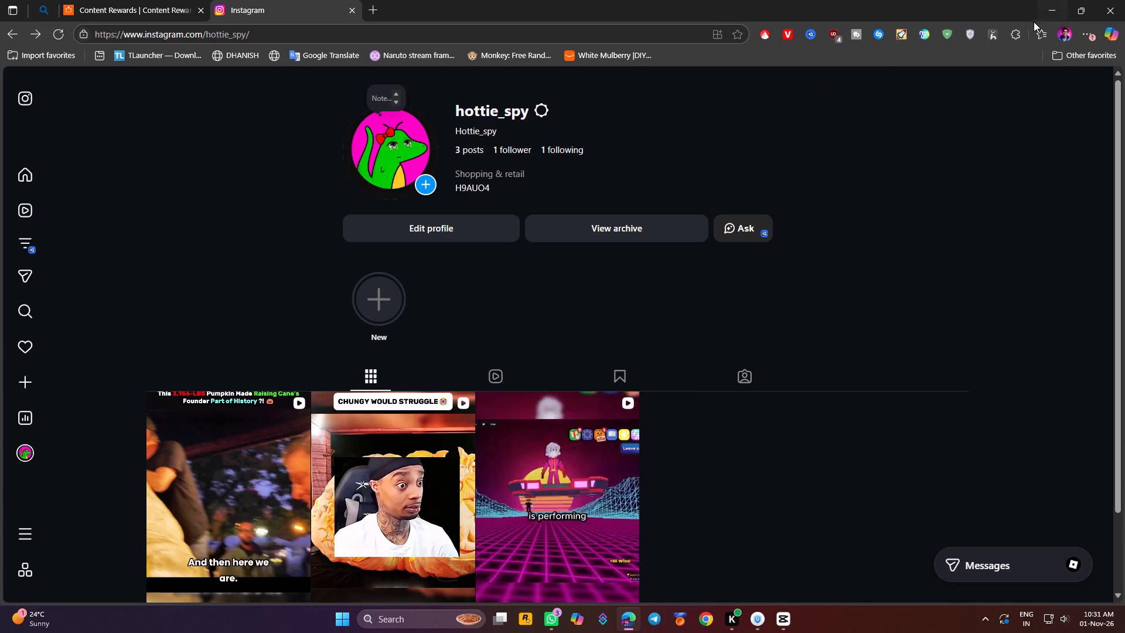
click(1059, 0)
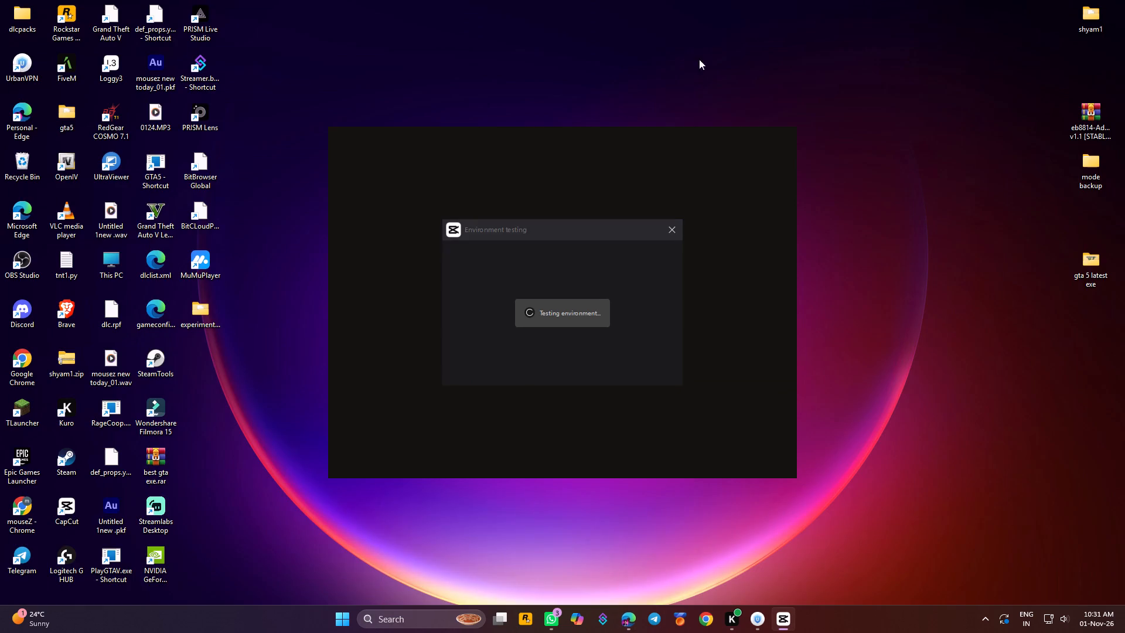
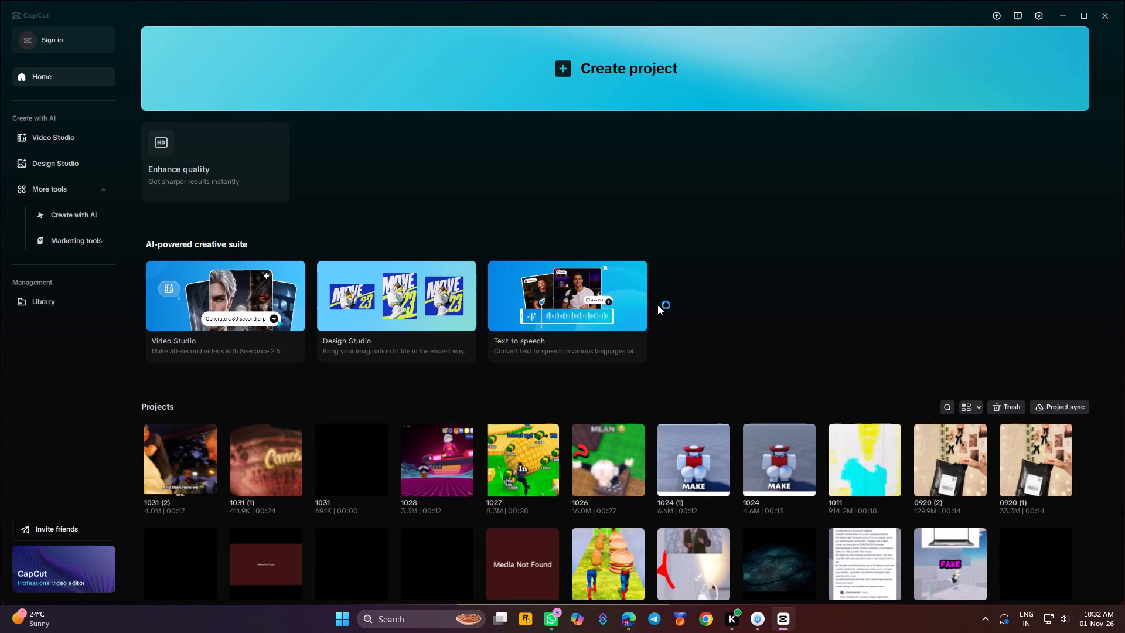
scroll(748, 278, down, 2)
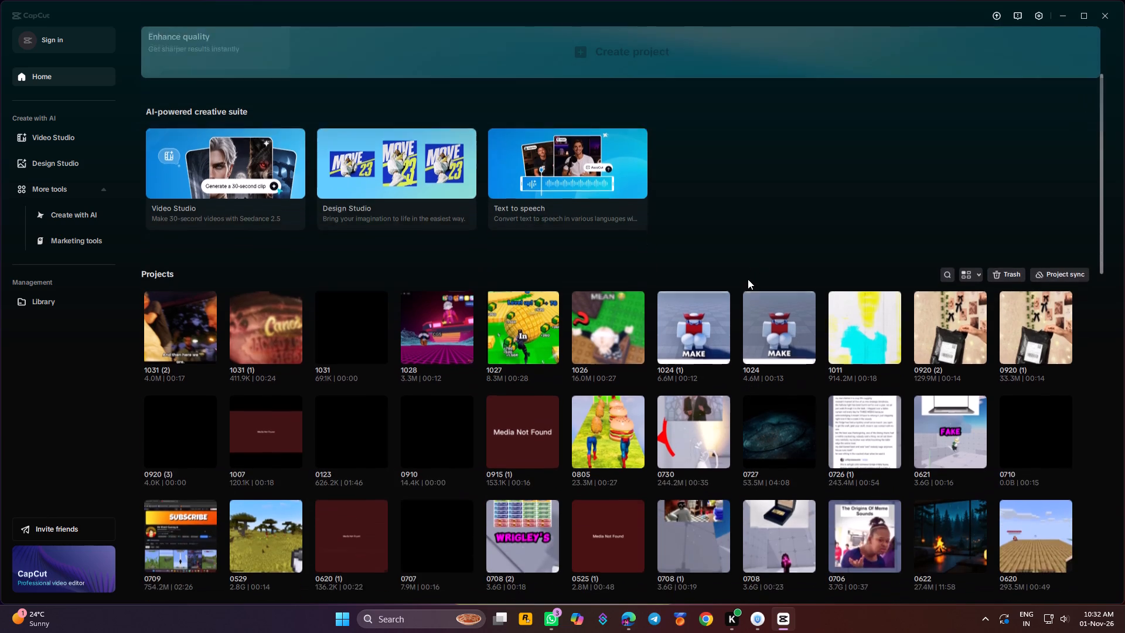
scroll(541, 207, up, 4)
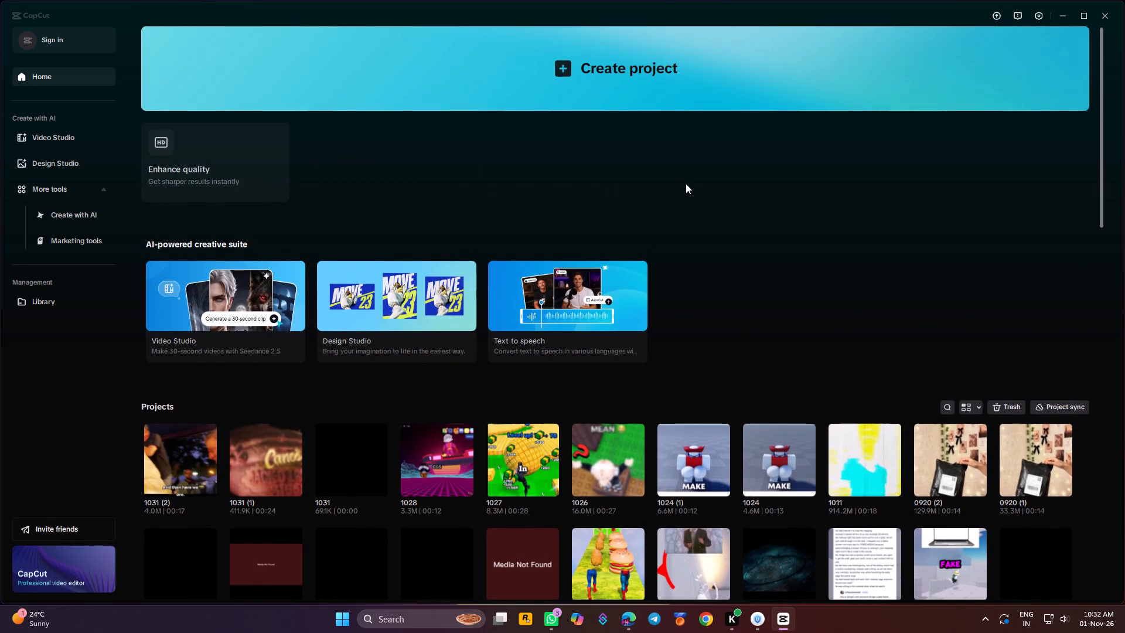
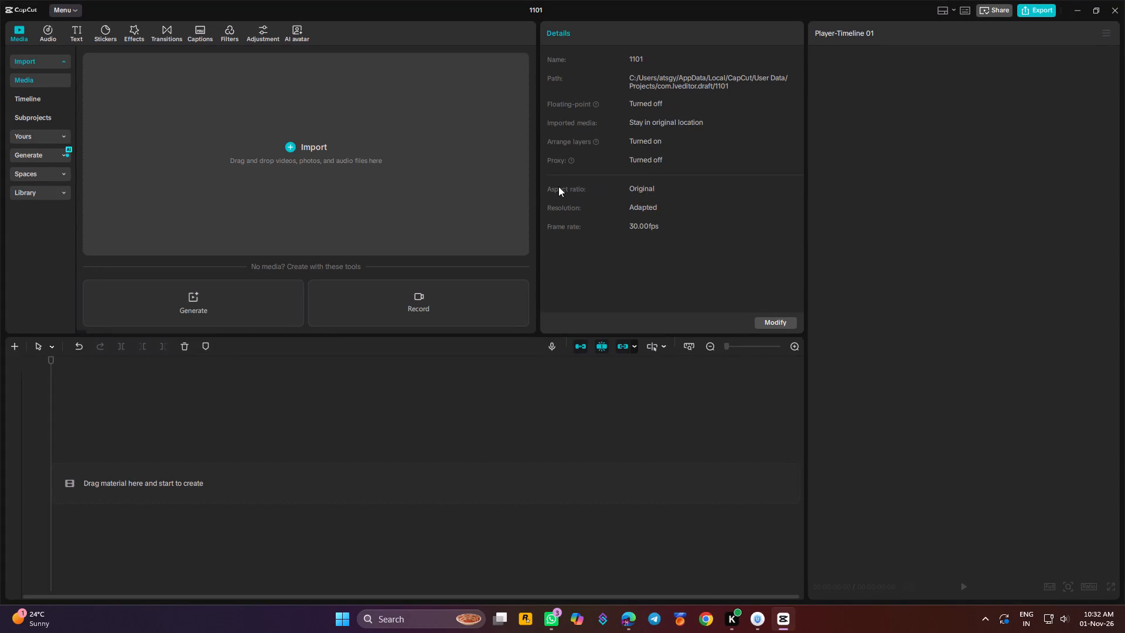
Import the World's Heaviest Jack-O'-Lantern video and place it at the start of the timeline.
click(329, 131)
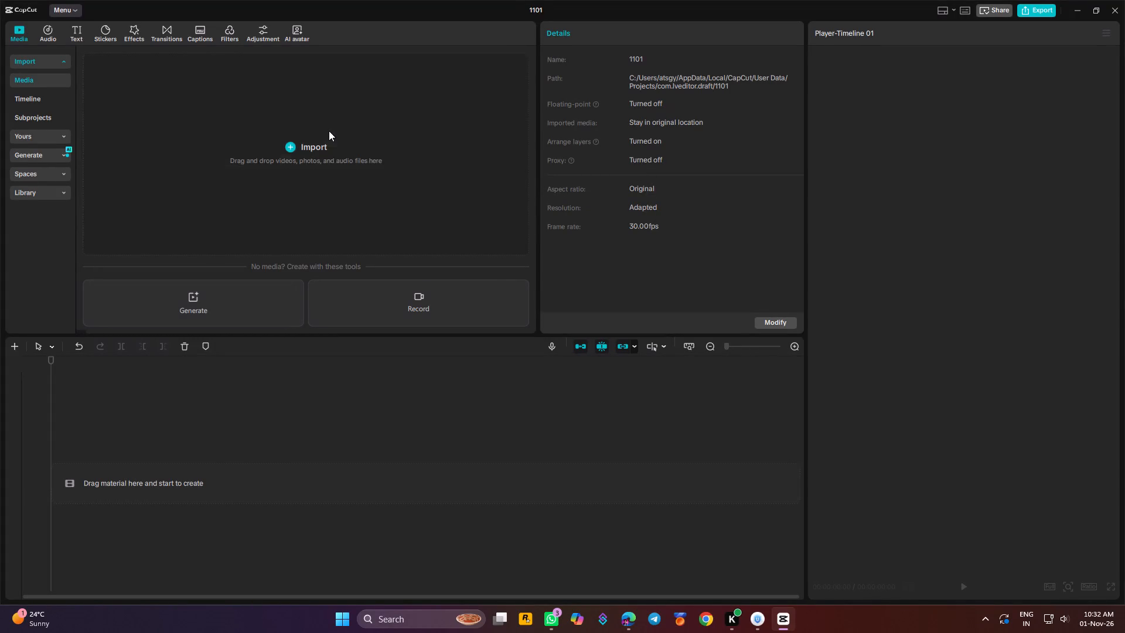
click(290, 167)
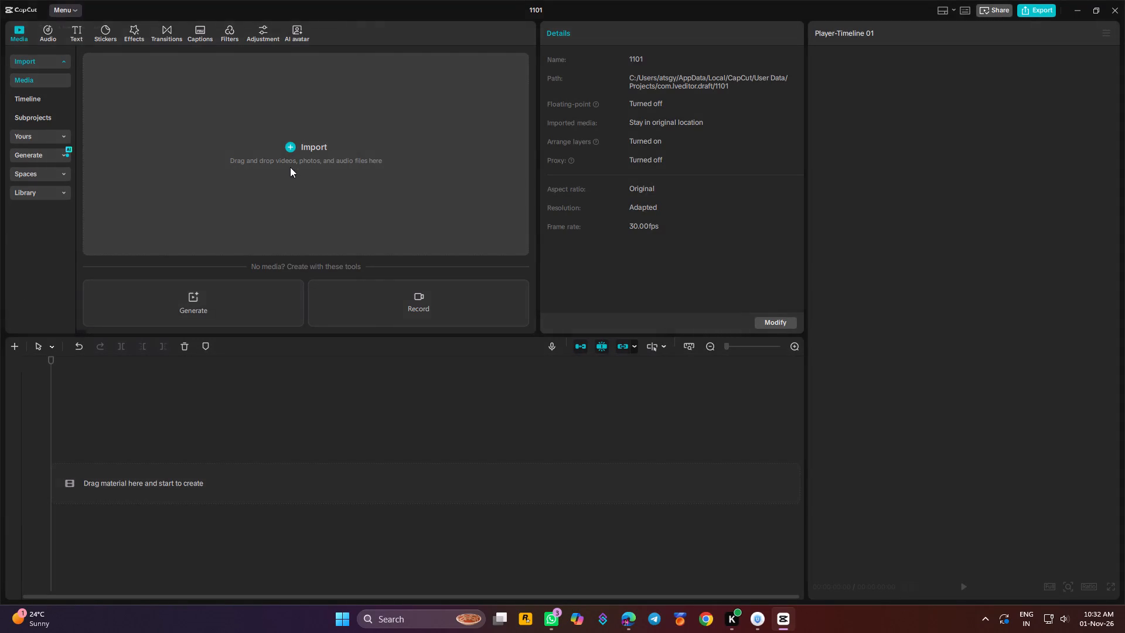
click(114, 125)
double_click(147, 105)
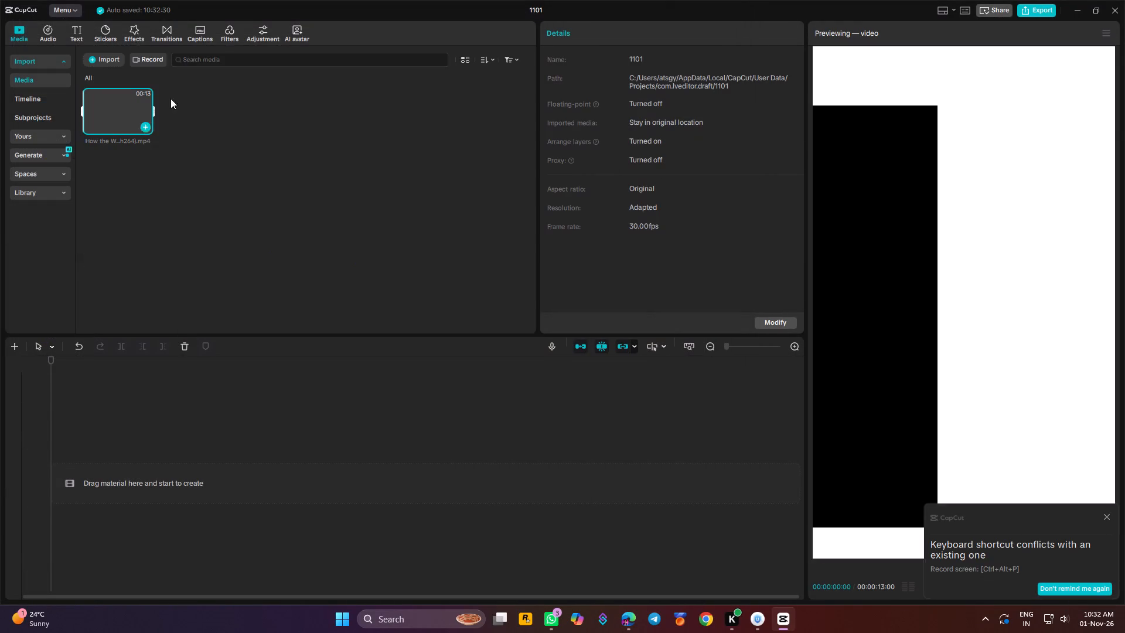
drag(118, 126, 161, 518)
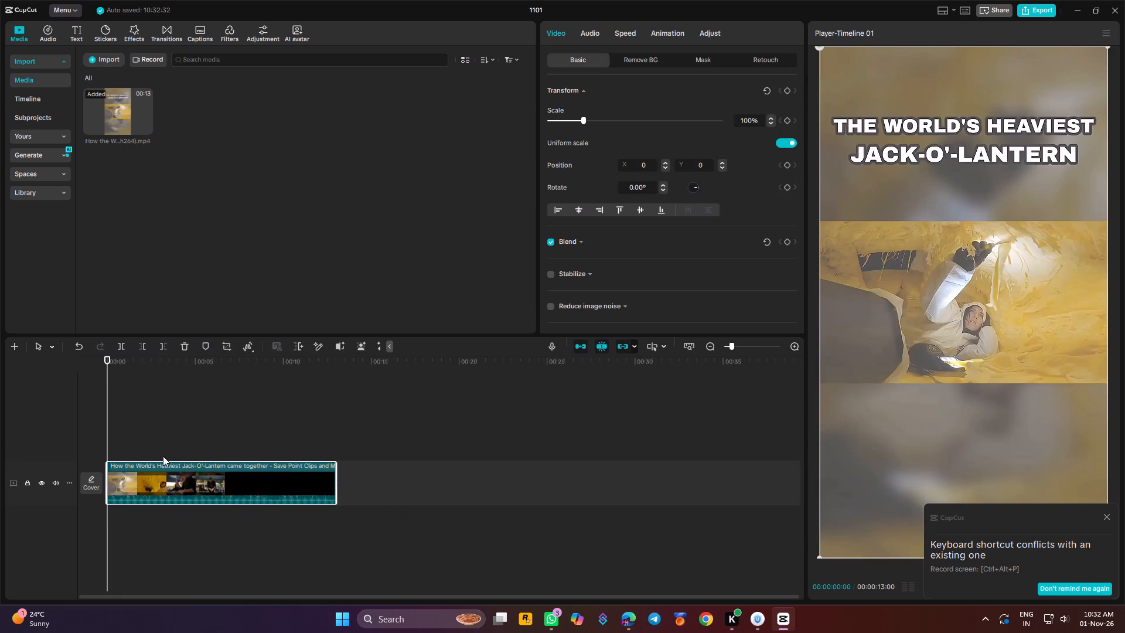
Play the opening moment of the clip and dismiss the shortcut conflict notification.
key(space)
key(space)
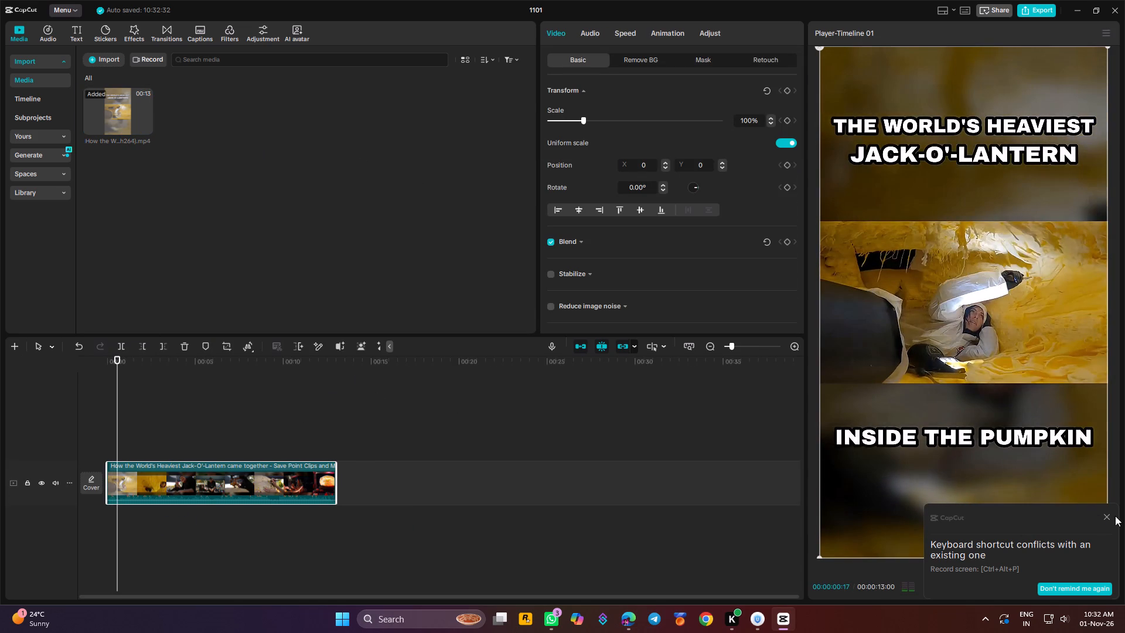
click(1116, 516)
click(1107, 516)
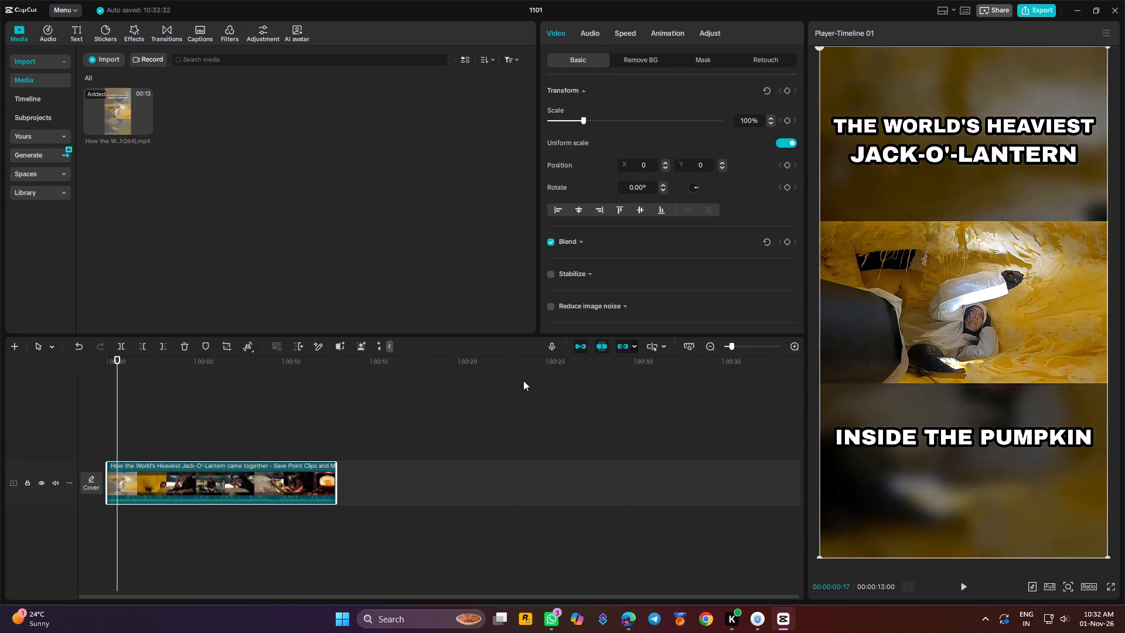
Set a free crop frame around the clip's middle footage band, excluding the title above and the caption below.
click(214, 475)
click(222, 344)
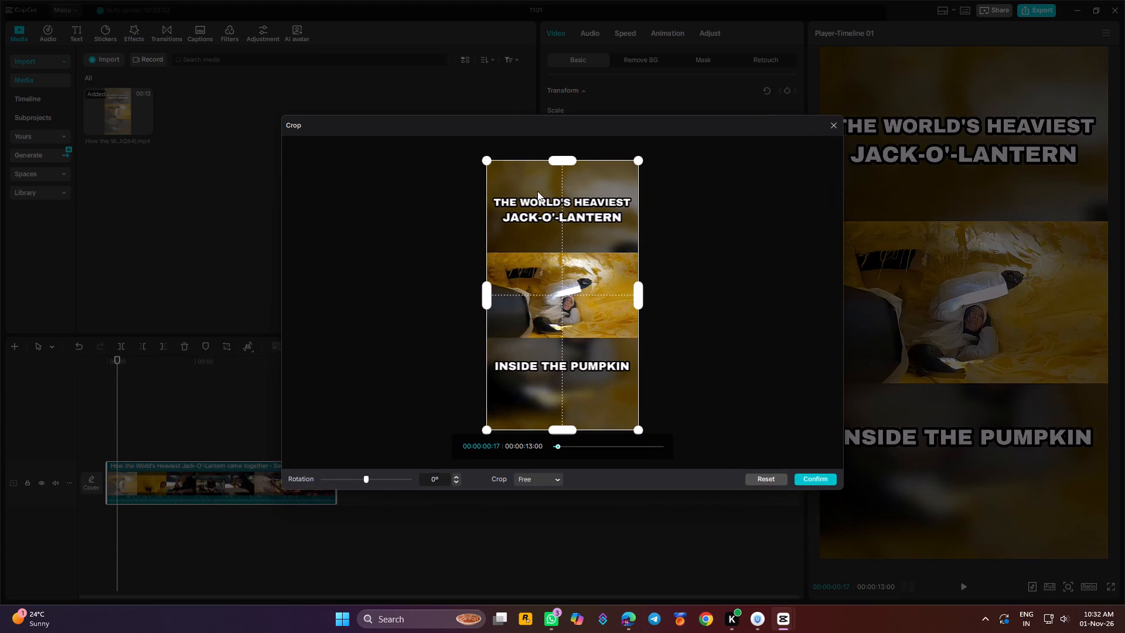
drag(564, 161, 561, 254)
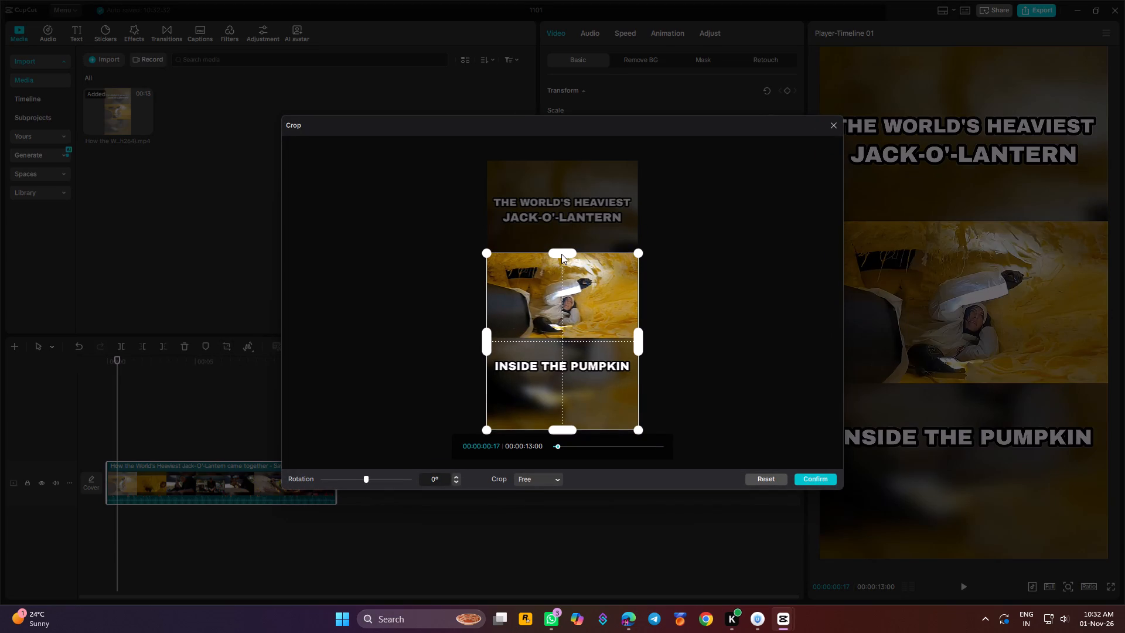
drag(561, 254, 561, 253)
drag(560, 430, 575, 339)
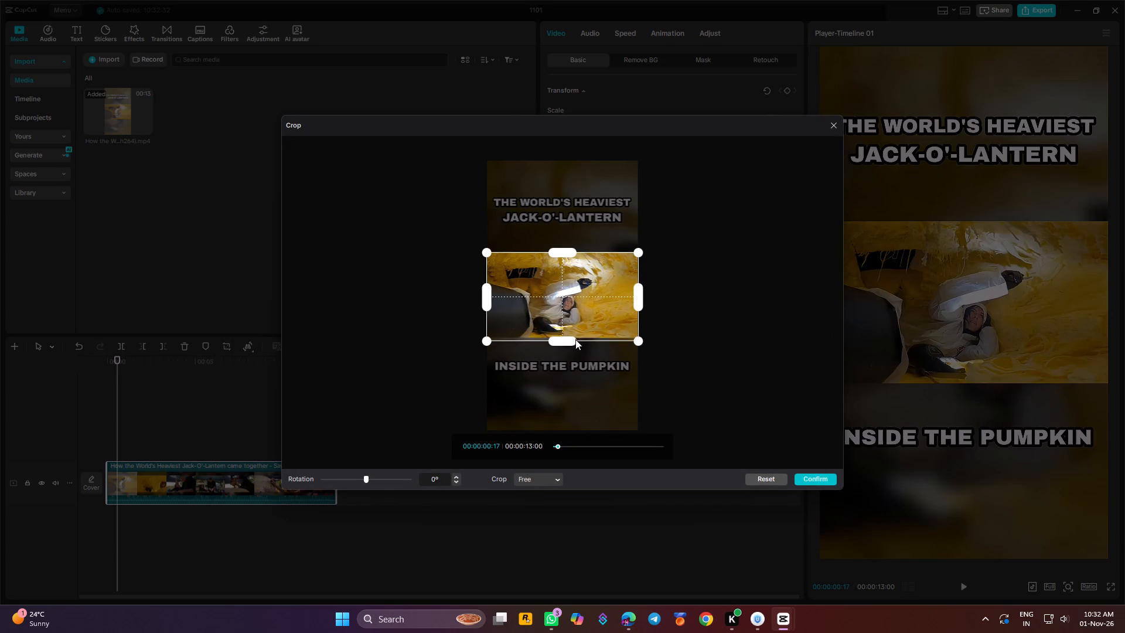
drag(575, 339, 578, 336)
Copy the title text "THE WORLD'S HEAVIEST JACK-O'-LANTERN" from the crop preview using Snipping Tool text extraction.
key(Print)
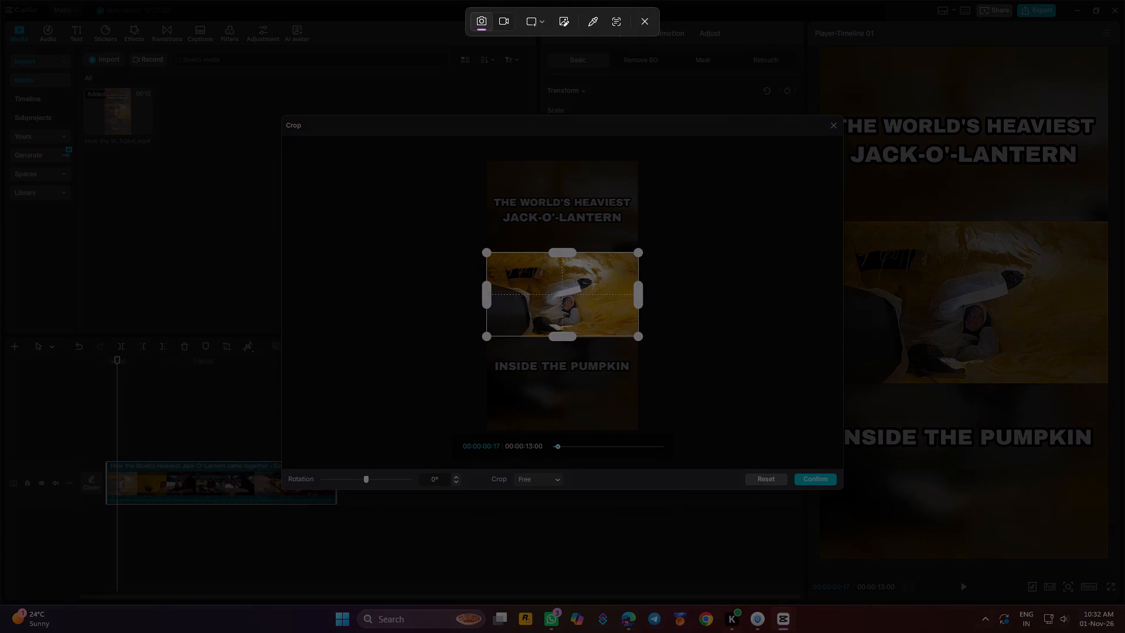
click(613, 17)
drag(421, 159, 715, 463)
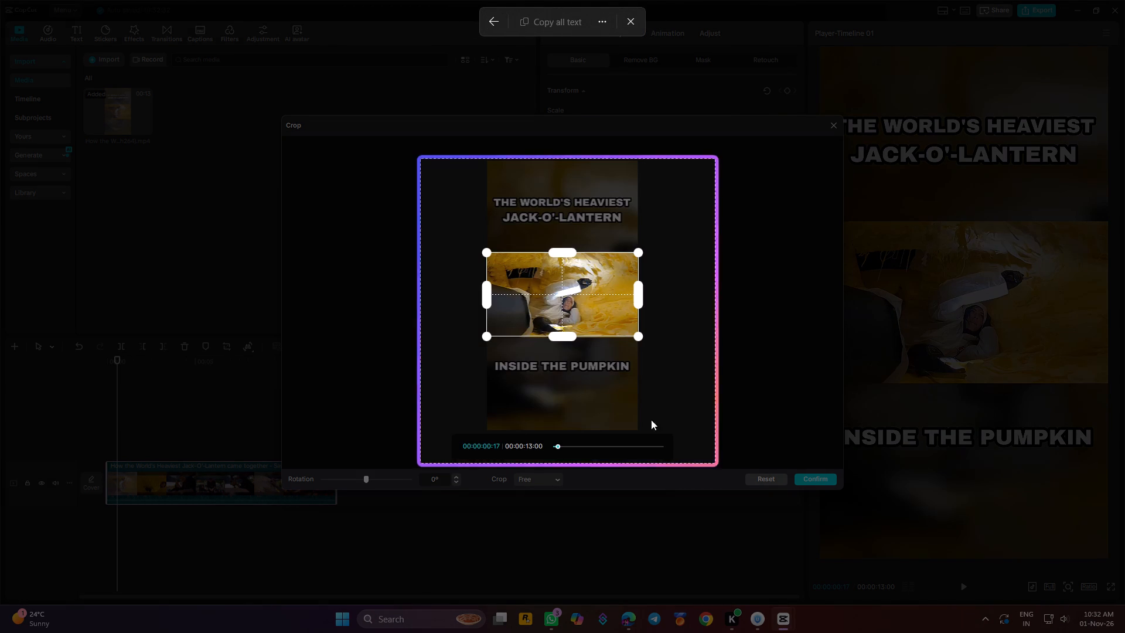
drag(492, 201, 627, 220)
key(ctrl+c)
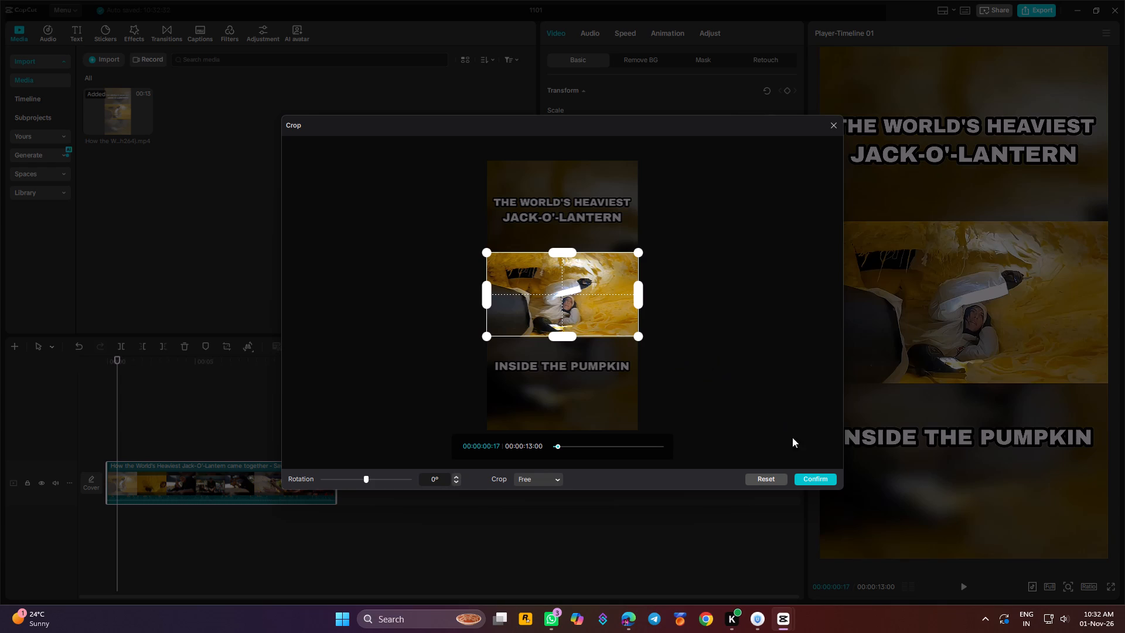
Apply the crop to the clip.
click(815, 478)
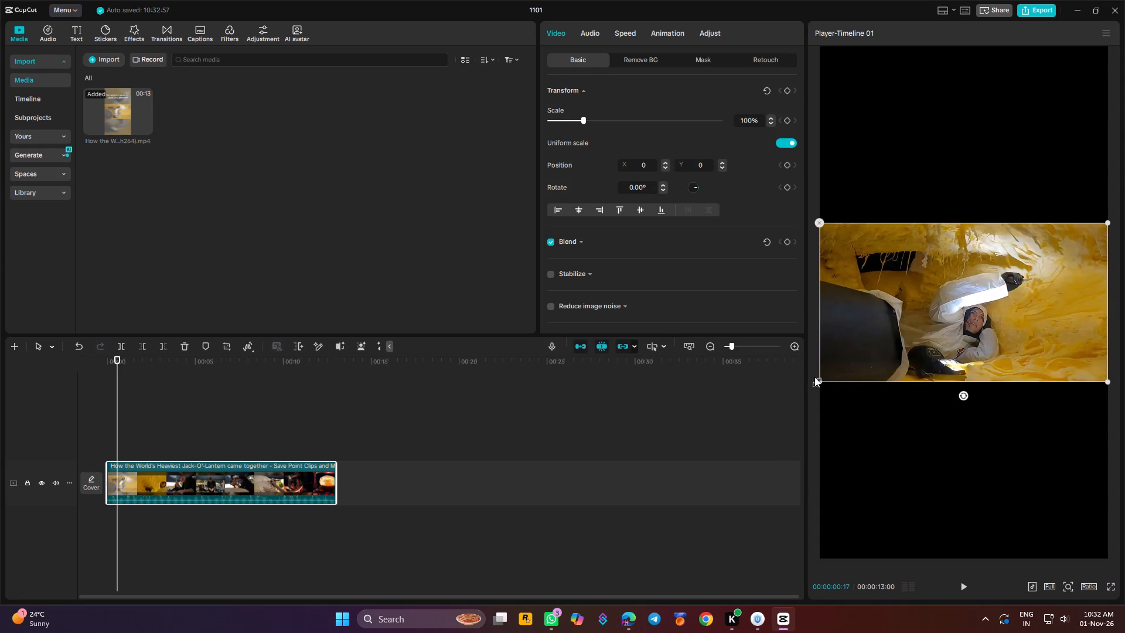
Enlarge the cropped clip to 125% scale and play it to check the framing.
drag(820, 378, 777, 422)
key(space)
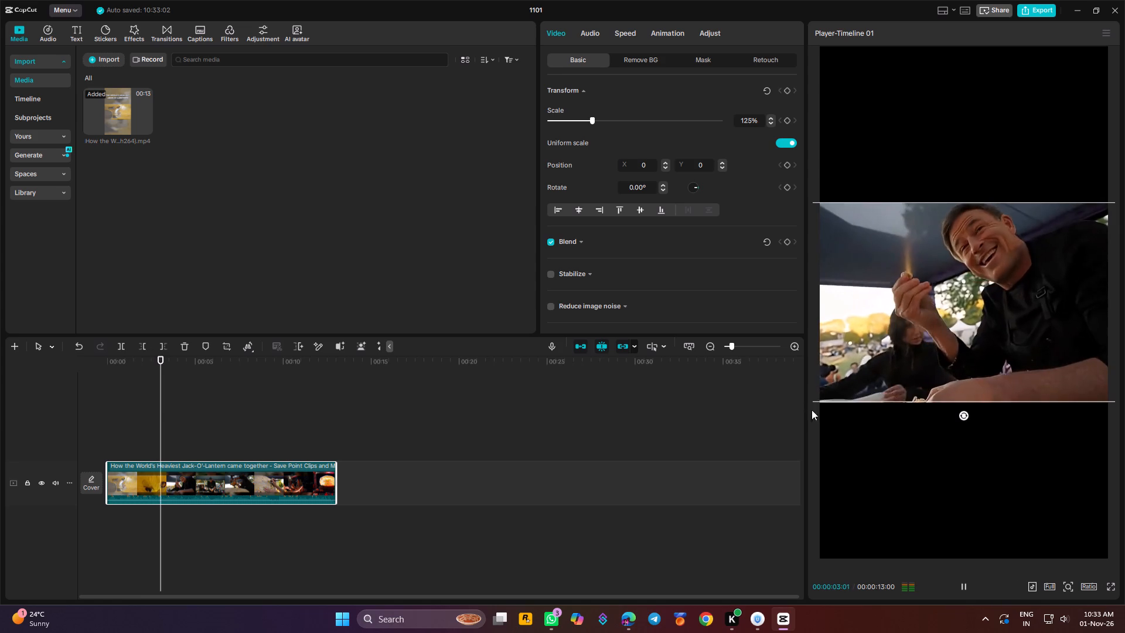
key(space)
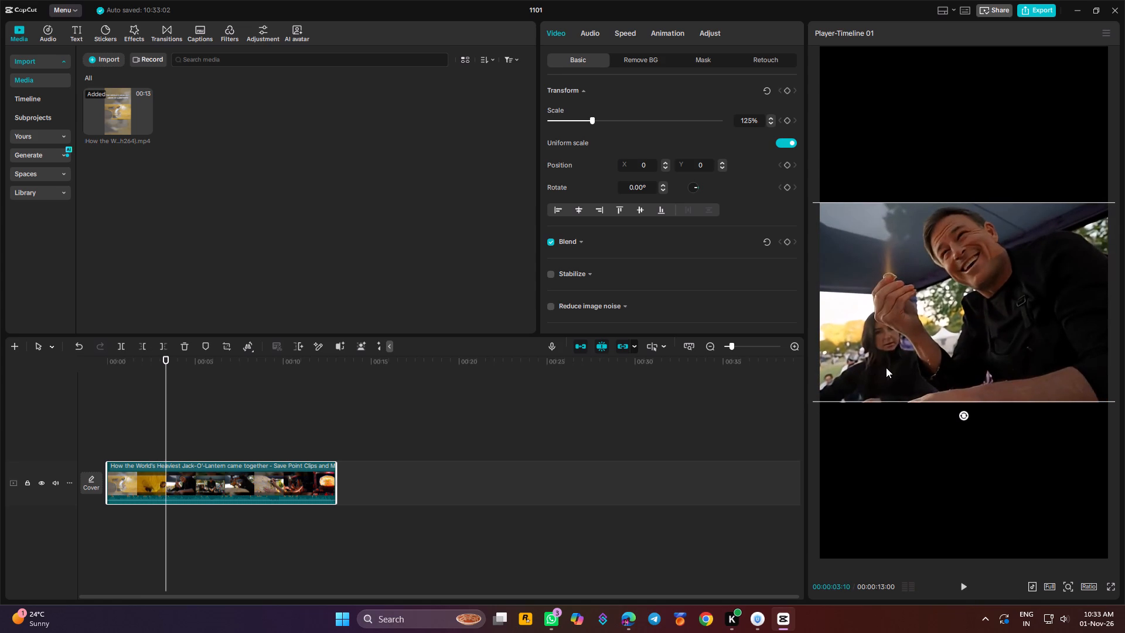
key(space)
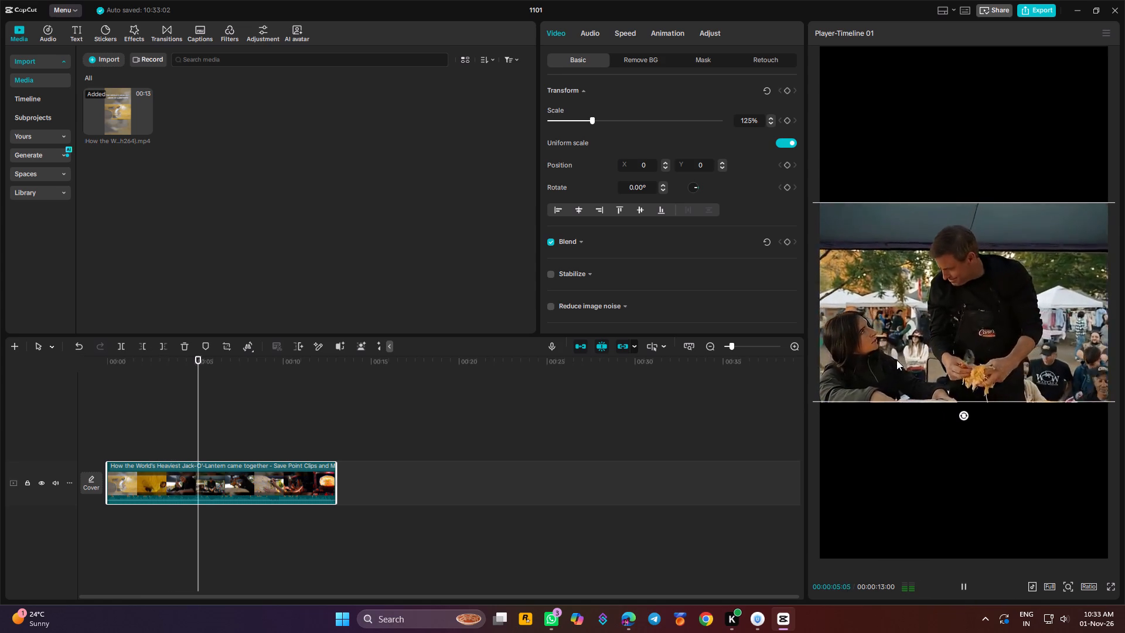
key(space)
Open the basic Adjust settings for the clip.
click(667, 33)
click(703, 33)
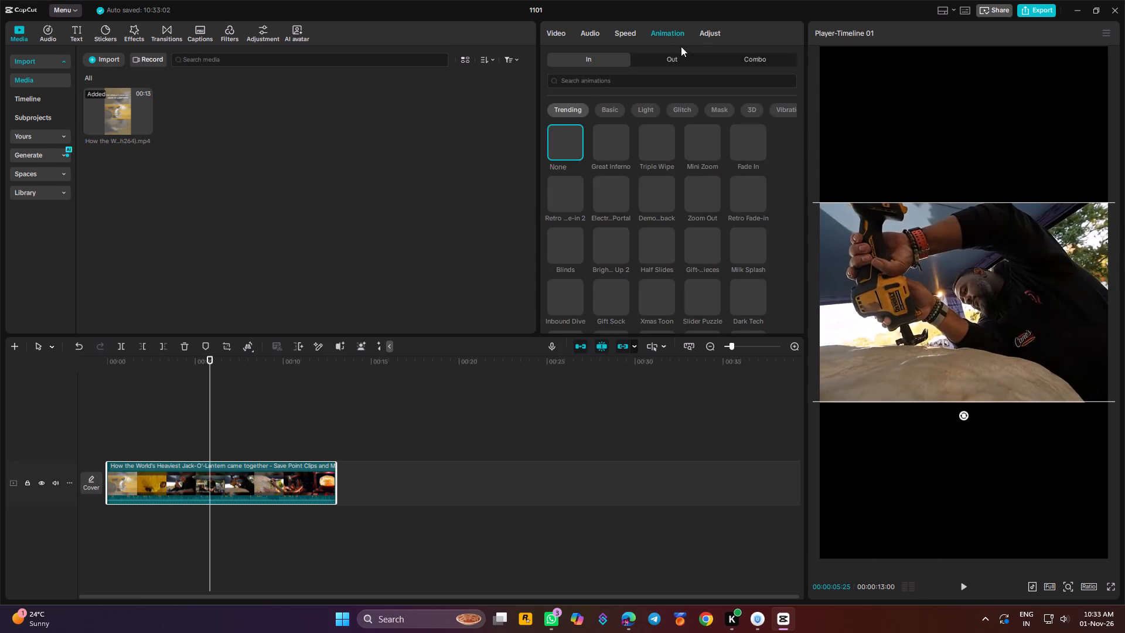
Switch to Urban VPN, stop the Germany connection and minimize its window.
click(756, 622)
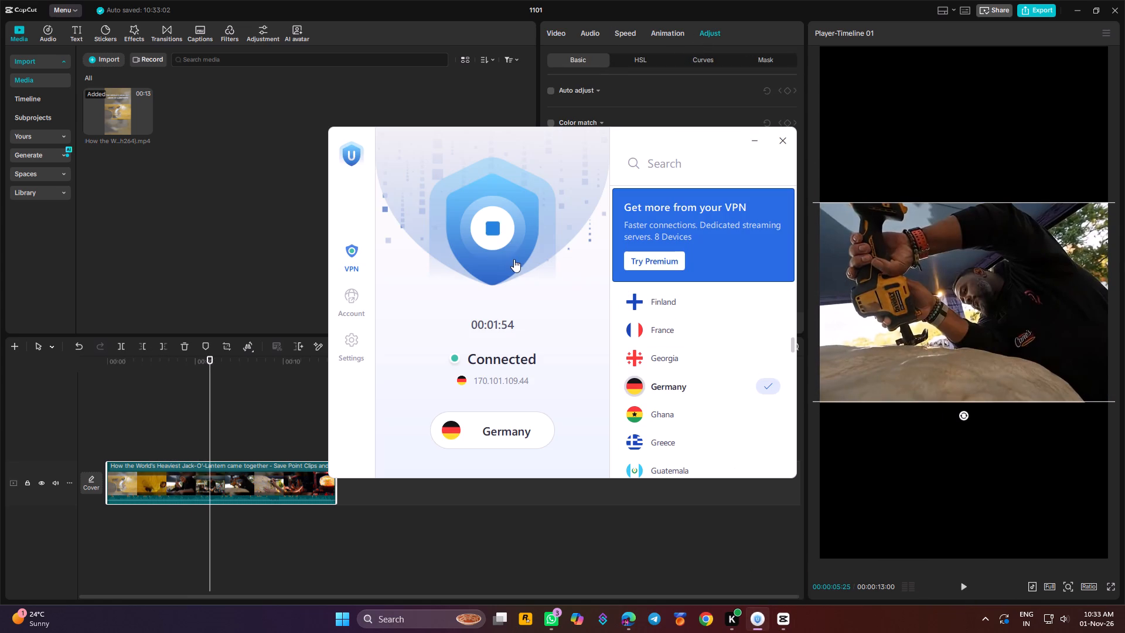
click(505, 247)
click(754, 138)
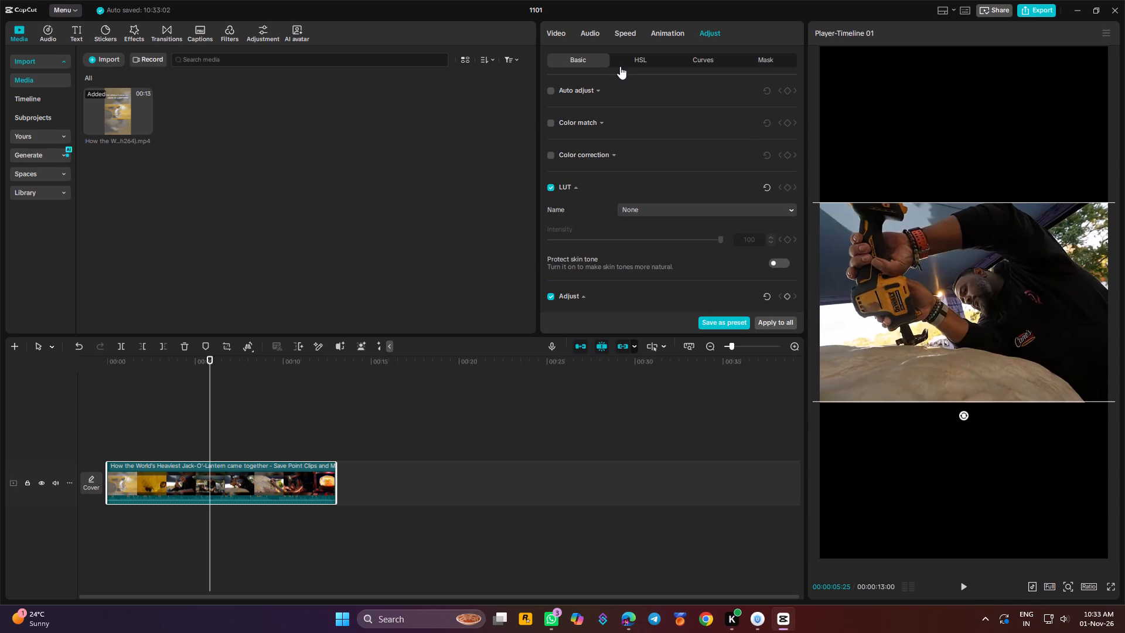
Enable Auto adjust and Color match for the clip, cancelling the source frame selection.
click(549, 89)
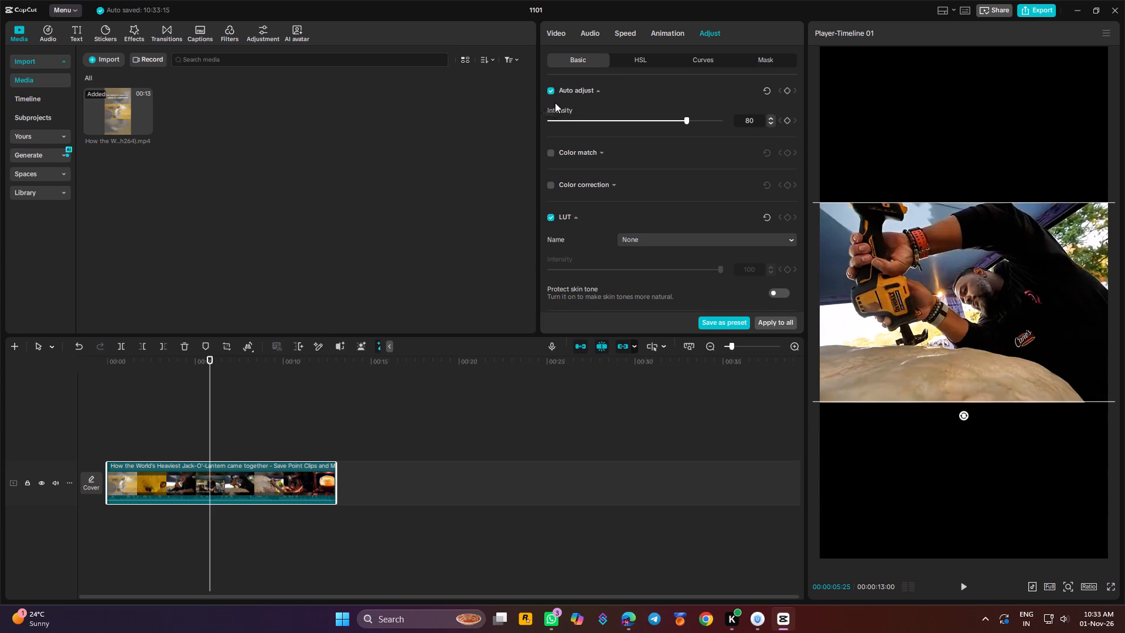
click(553, 151)
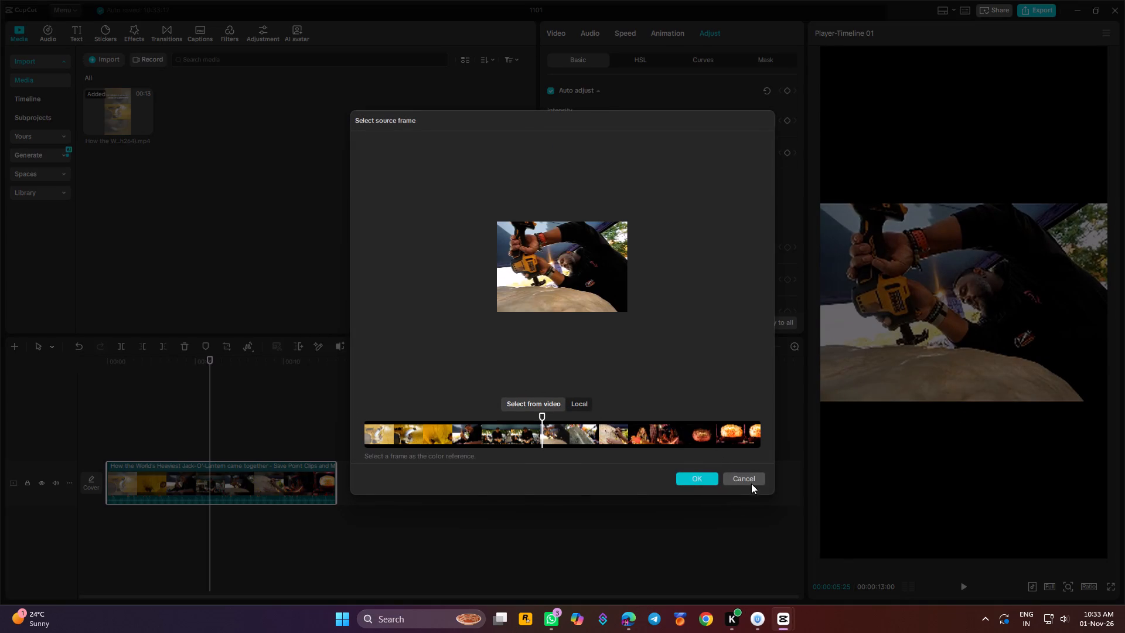
click(754, 492)
click(745, 484)
Enable Color correction, compare it off and on, and reduce its intensity to about 51.
click(553, 280)
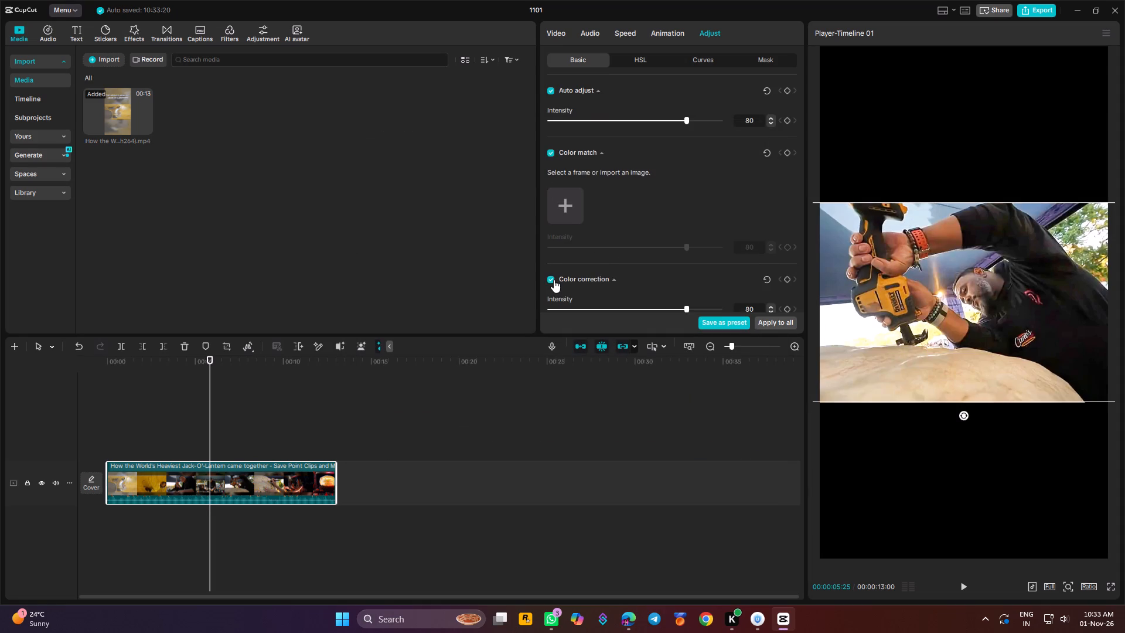
scroll(599, 260, down, 1)
double_click(550, 228)
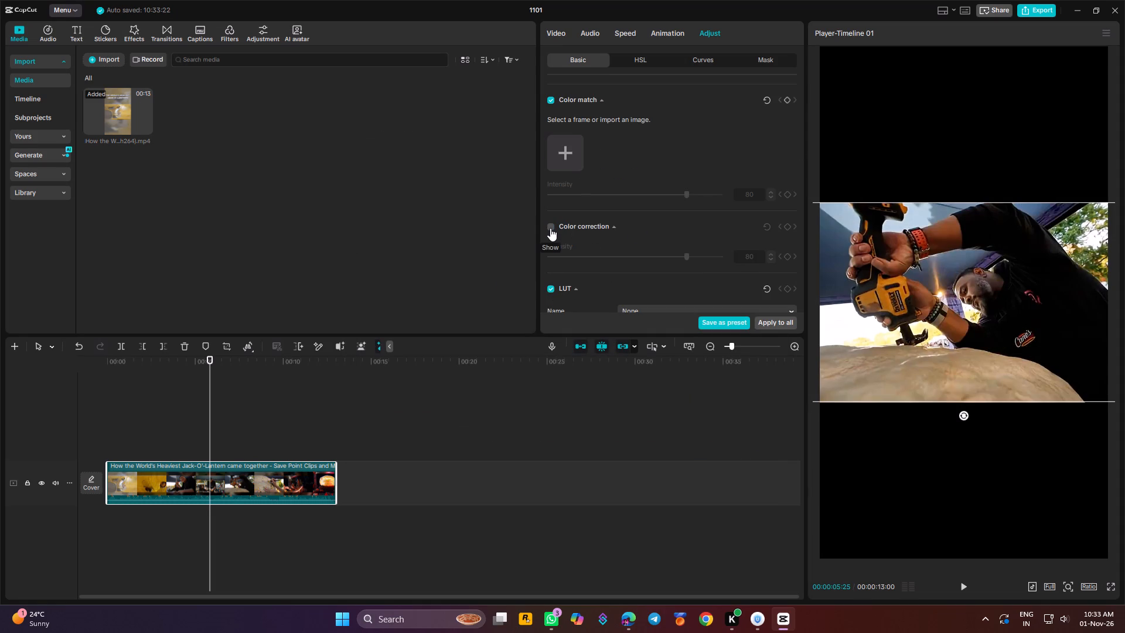
click(550, 226)
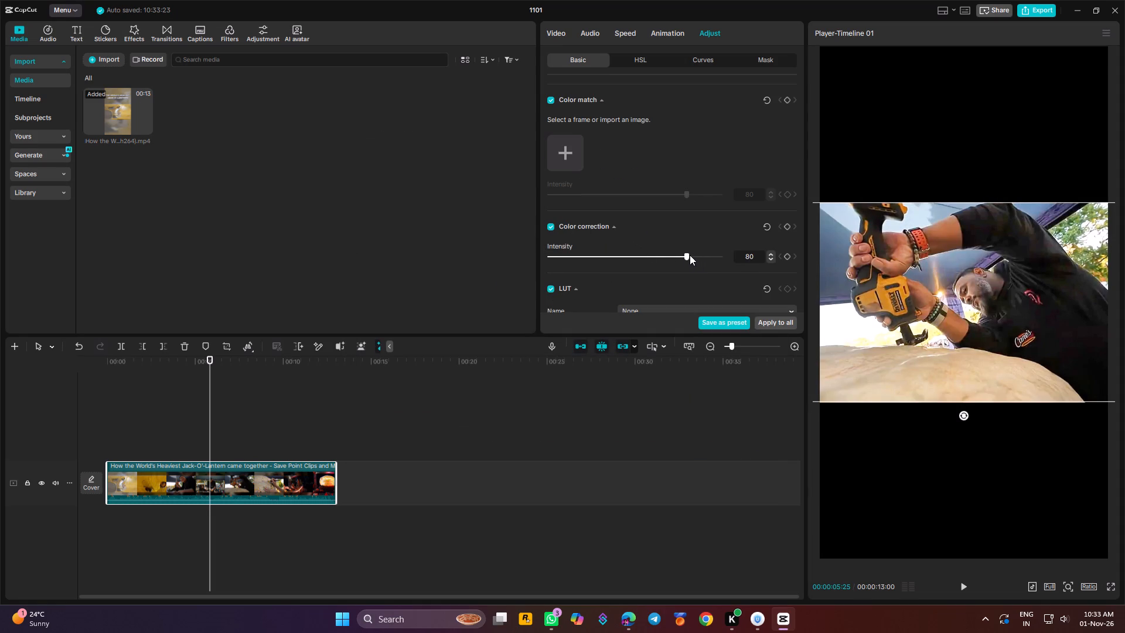
drag(686, 255, 664, 256)
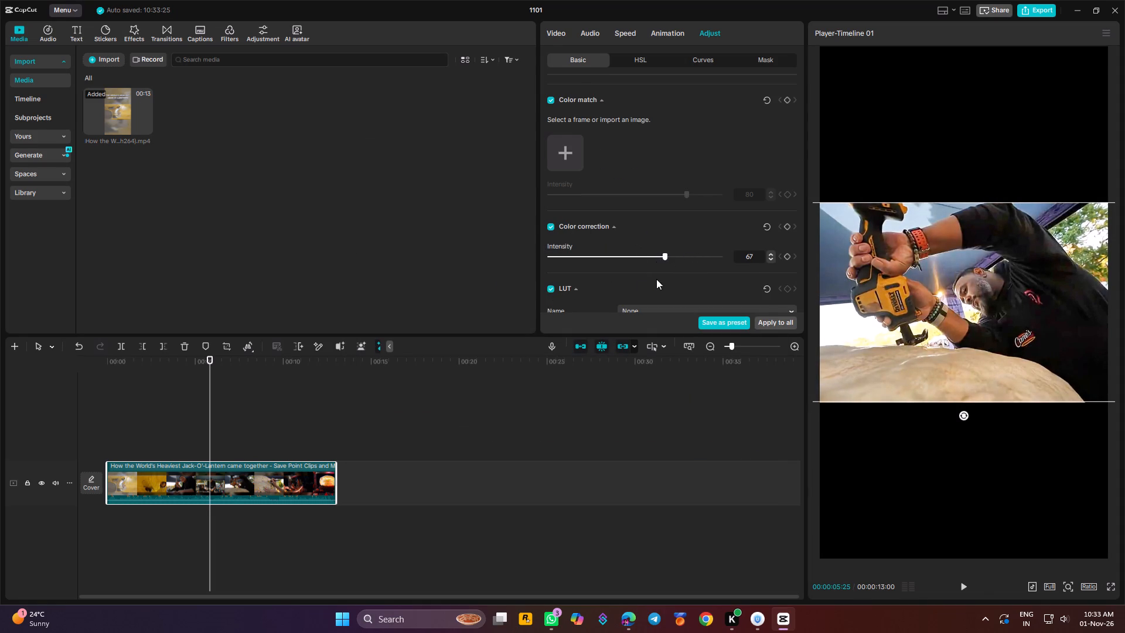
scroll(608, 233, down, 1)
drag(666, 204, 646, 204)
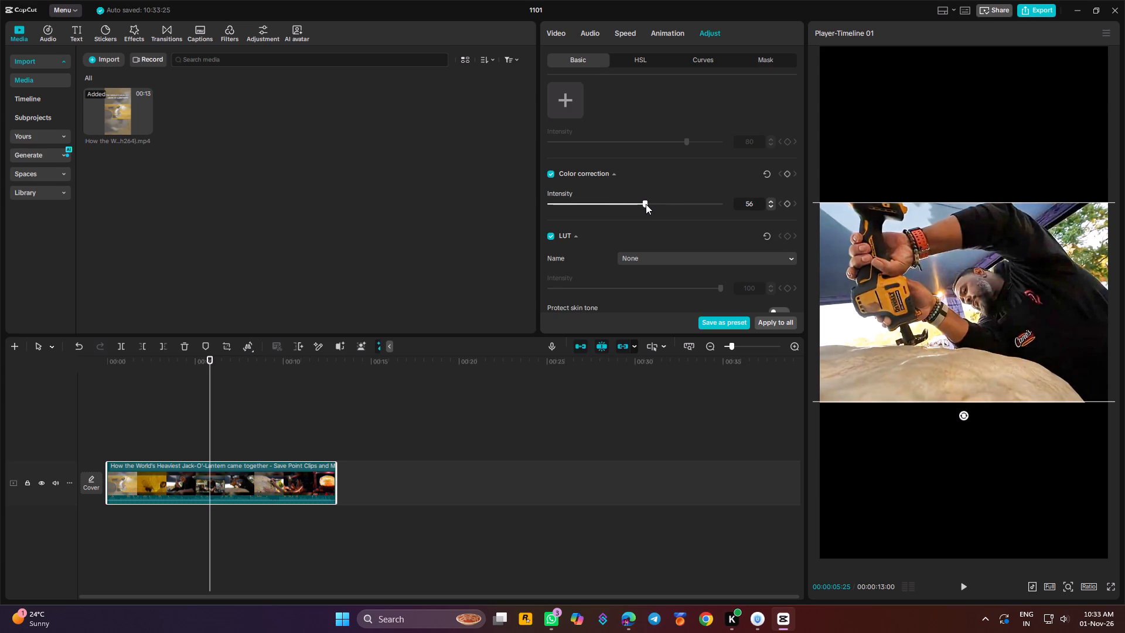
drag(646, 204, 637, 205)
drag(637, 205, 636, 205)
Set the clip's Saturation to 9 and Temp to -4.
scroll(577, 261, down, 3)
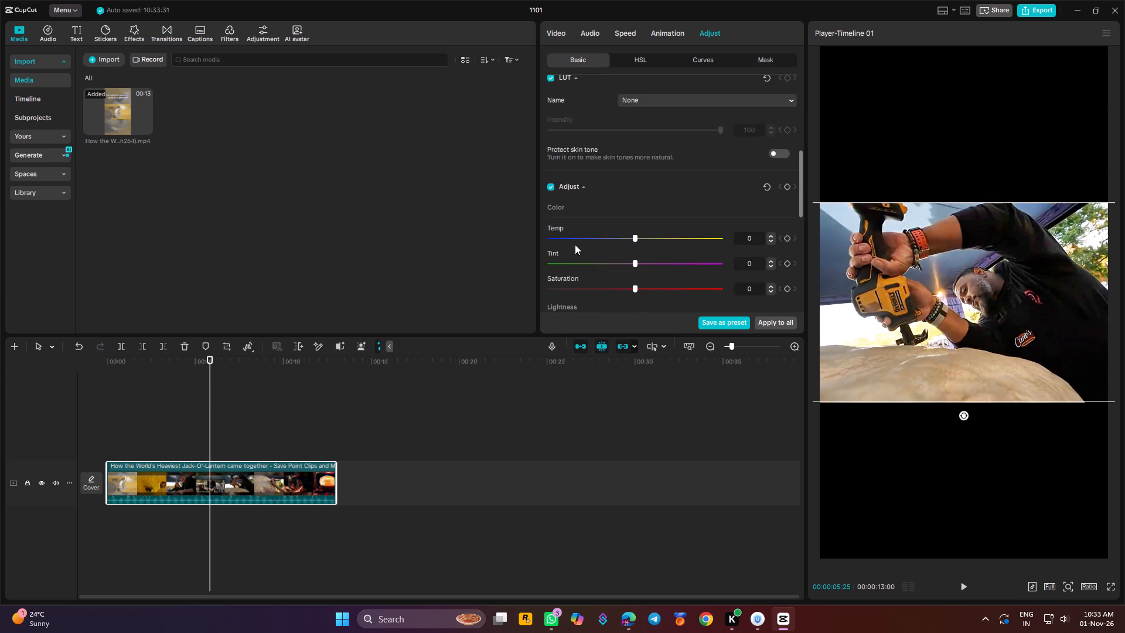
scroll(575, 244, down, 2)
scroll(578, 218, up, 1)
drag(636, 234, 648, 234)
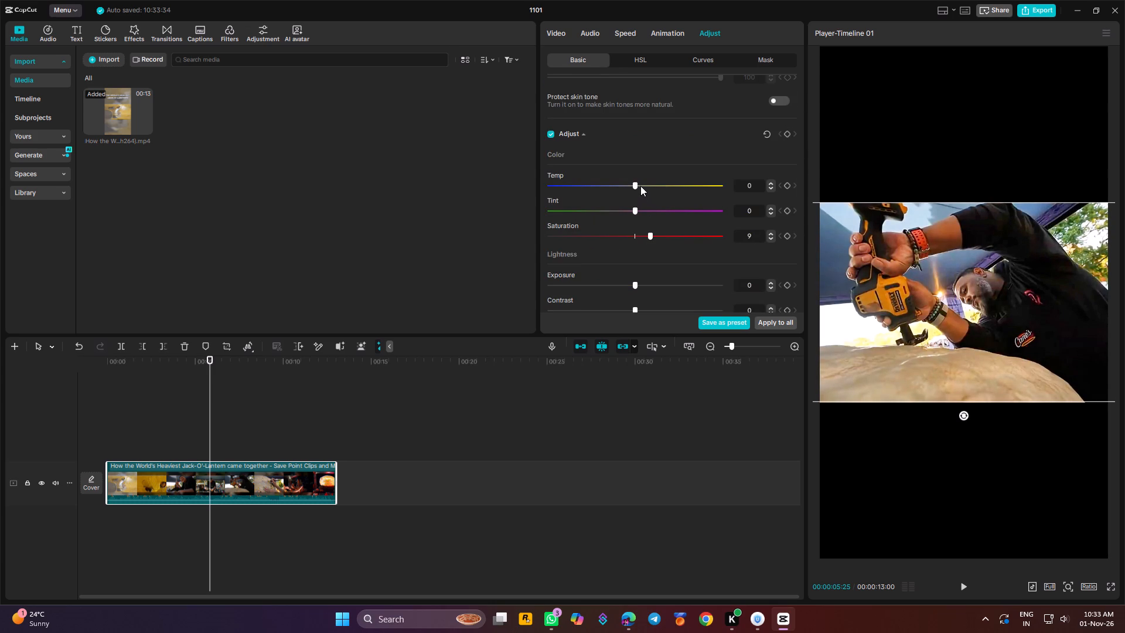
drag(634, 183, 626, 185)
drag(636, 208, 633, 215)
click(632, 285)
Set the clip's Sharpen to 2 and Brilliance to -3.
scroll(628, 287, down, 4)
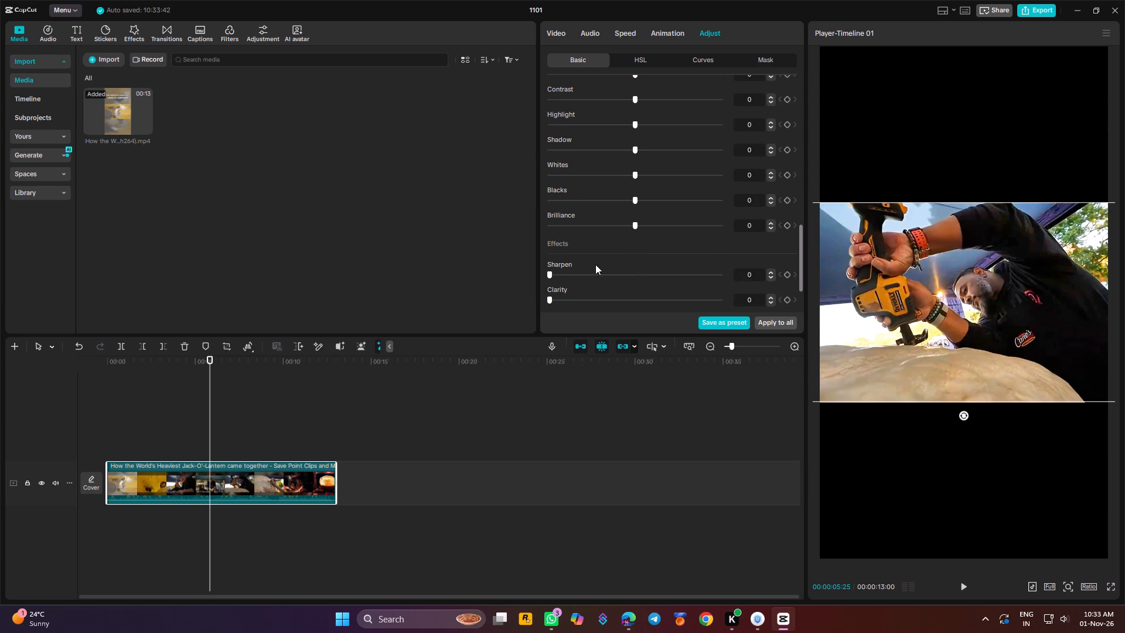
drag(553, 273, 554, 278)
drag(638, 224, 620, 232)
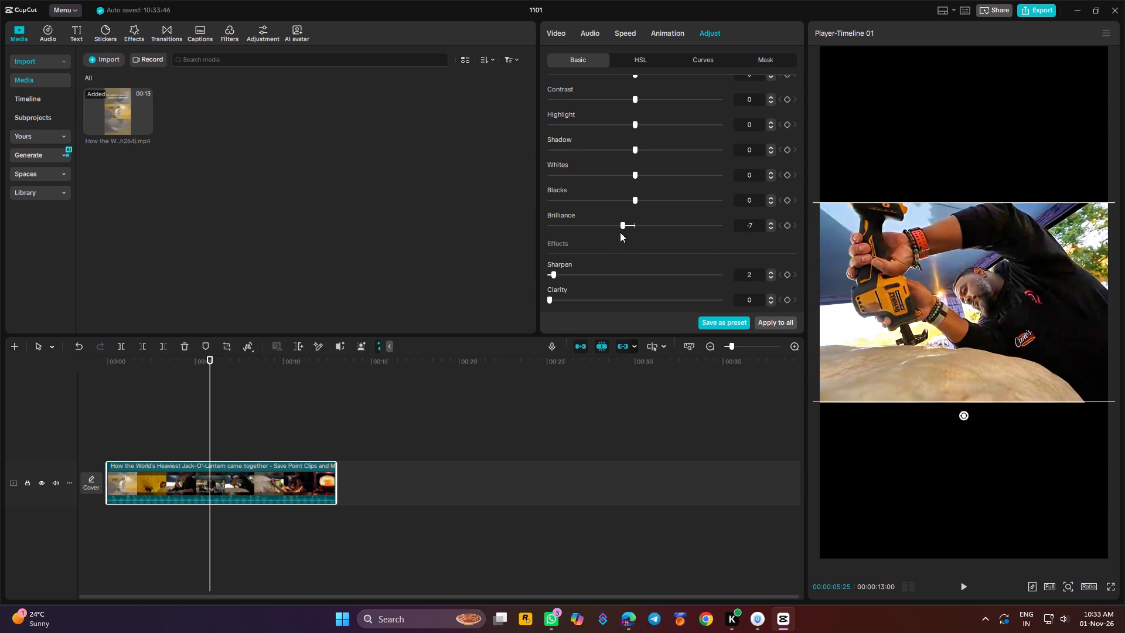
drag(620, 232, 627, 233)
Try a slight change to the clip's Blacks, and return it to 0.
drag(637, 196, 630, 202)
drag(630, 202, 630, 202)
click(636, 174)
Apply the color adjustments to all clips, and play the opening seconds of the video from the start.
scroll(554, 240, down, 6)
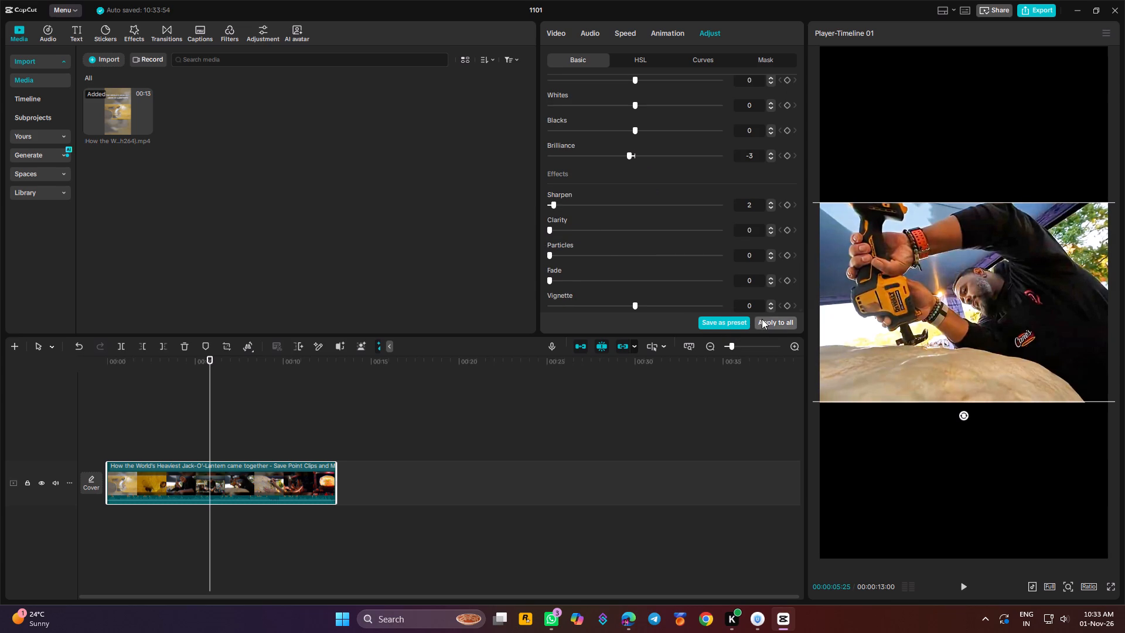
click(776, 321)
click(487, 418)
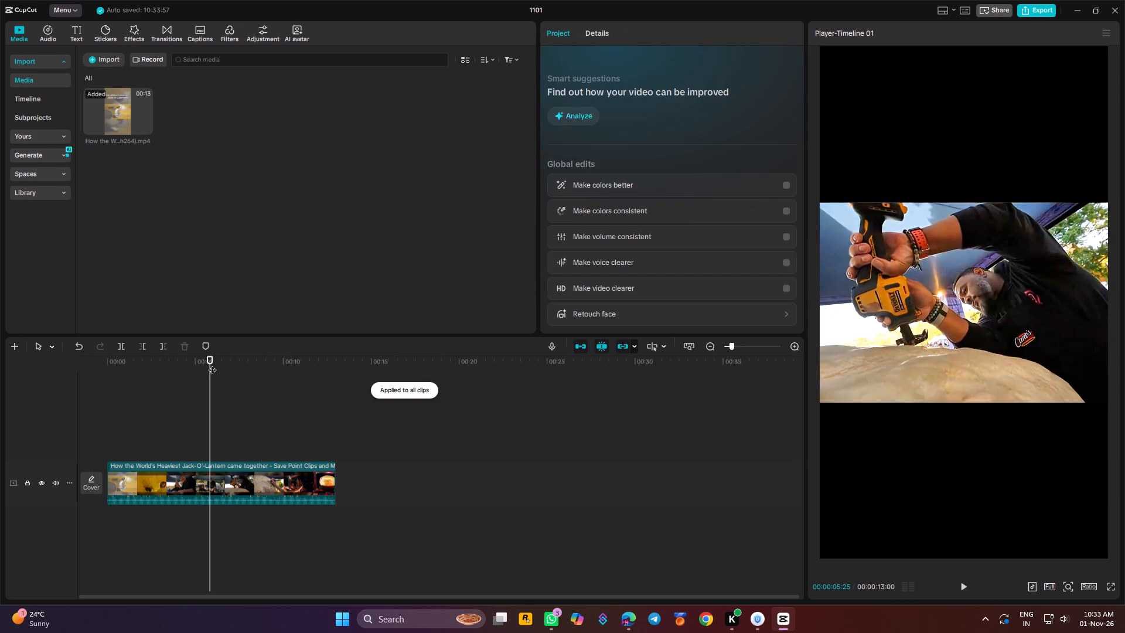
drag(210, 363, 0, 345)
key(space)
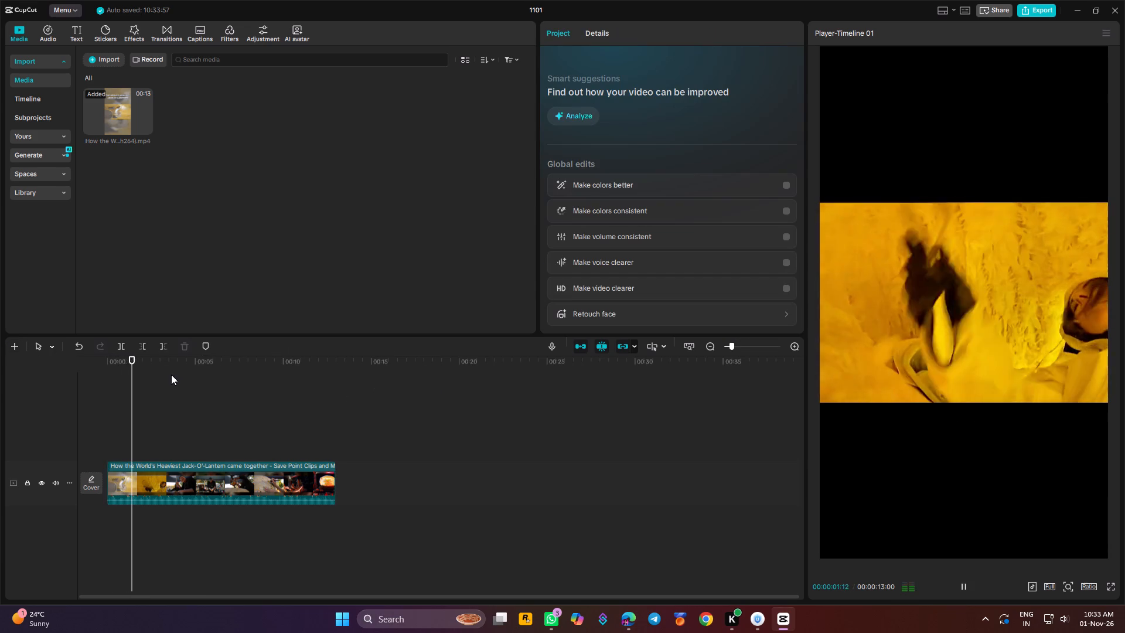
key(space)
Set the selected clip's Scale to 102%.
click(199, 464)
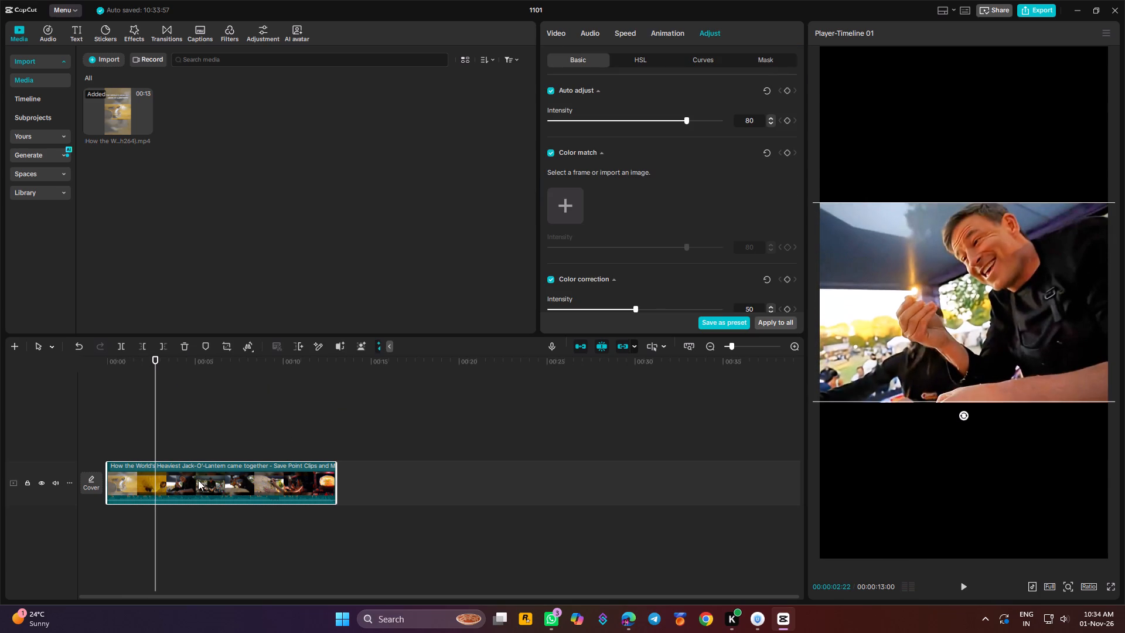
scroll(620, 130, up, 11)
click(557, 33)
click(589, 122)
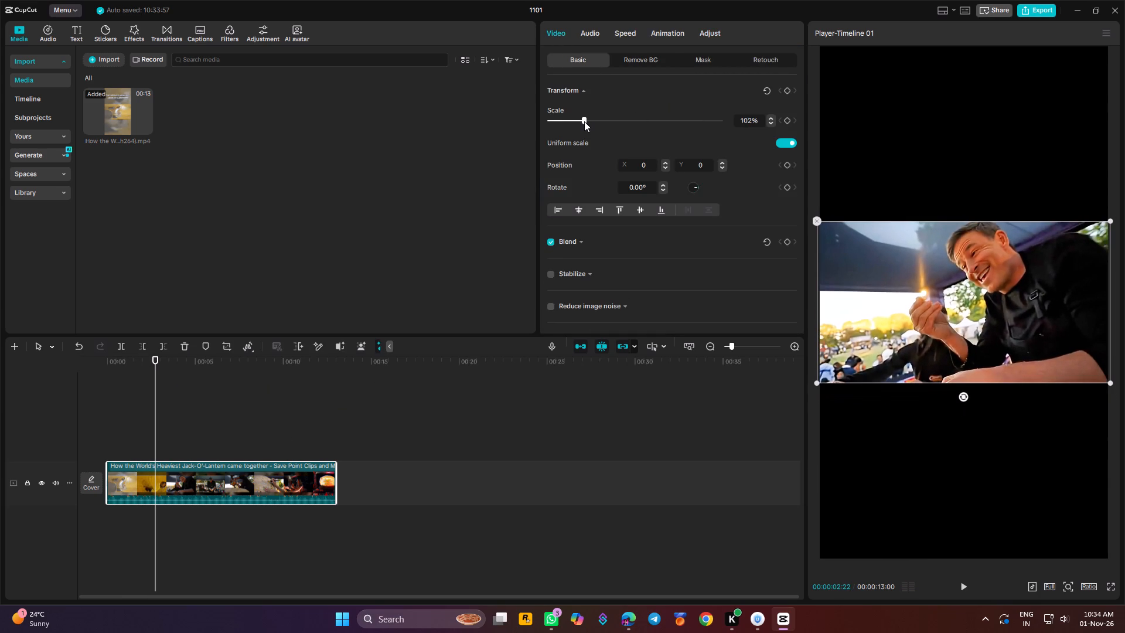
Enable AI movement for the clip, try the Dynamic style, and switch to Soft and play it back.
scroll(600, 246, down, 5)
click(547, 246)
click(551, 244)
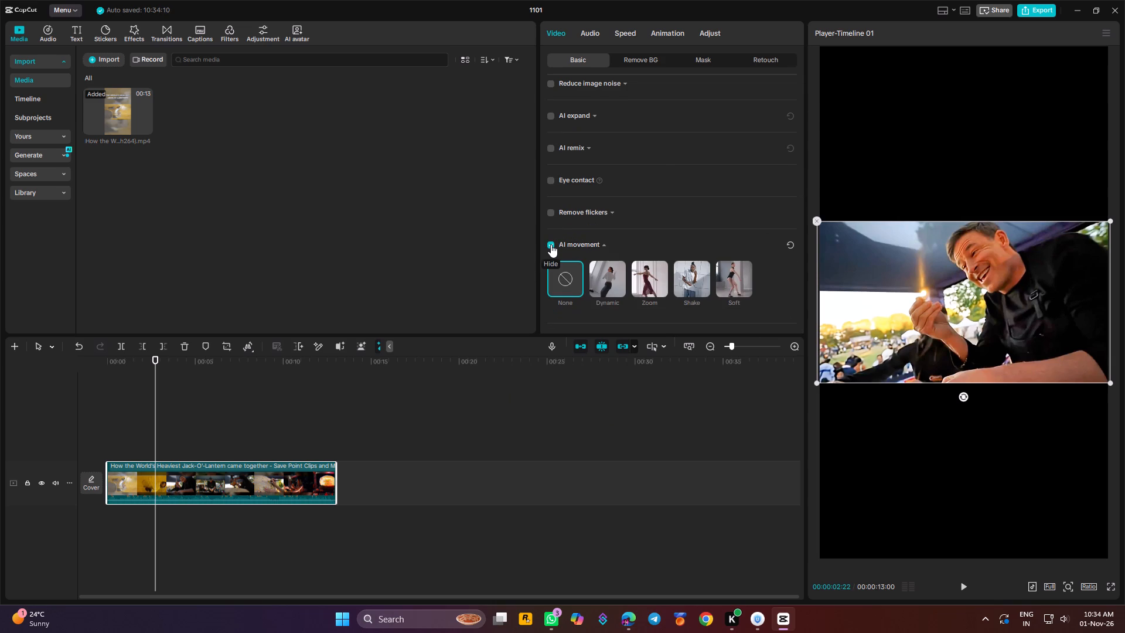
click(551, 244)
click(551, 242)
click(614, 269)
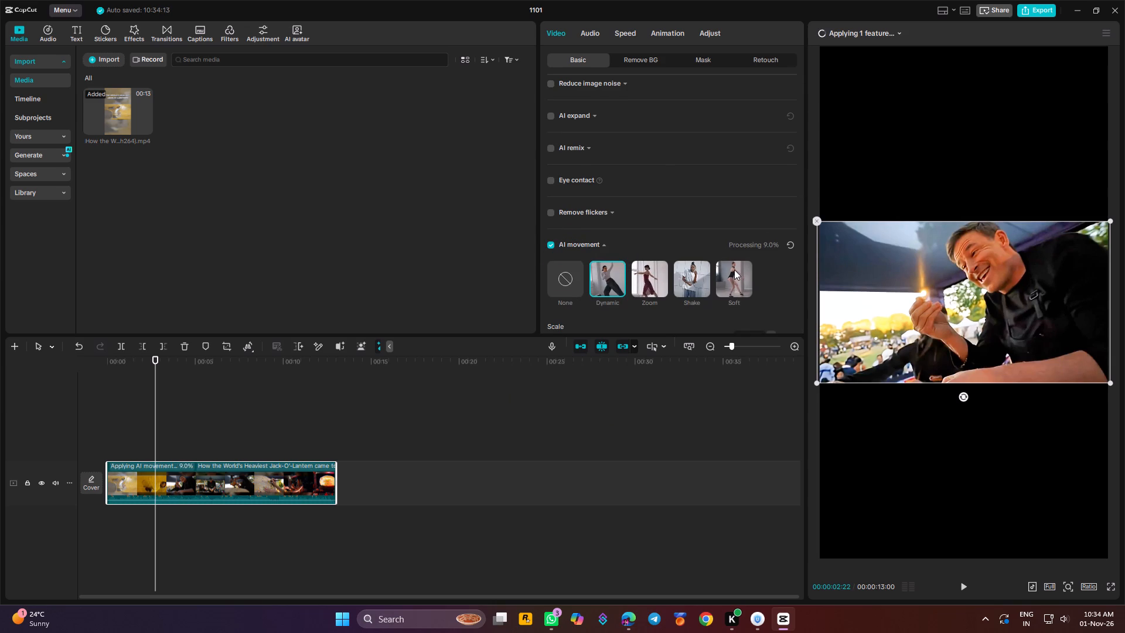
click(734, 270)
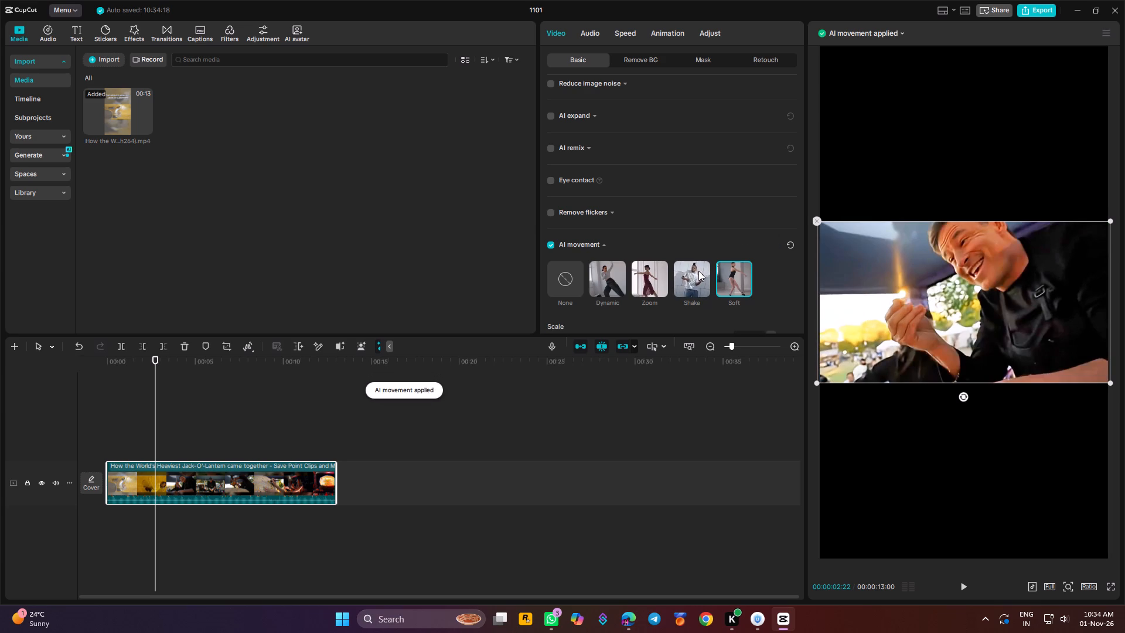
key(space)
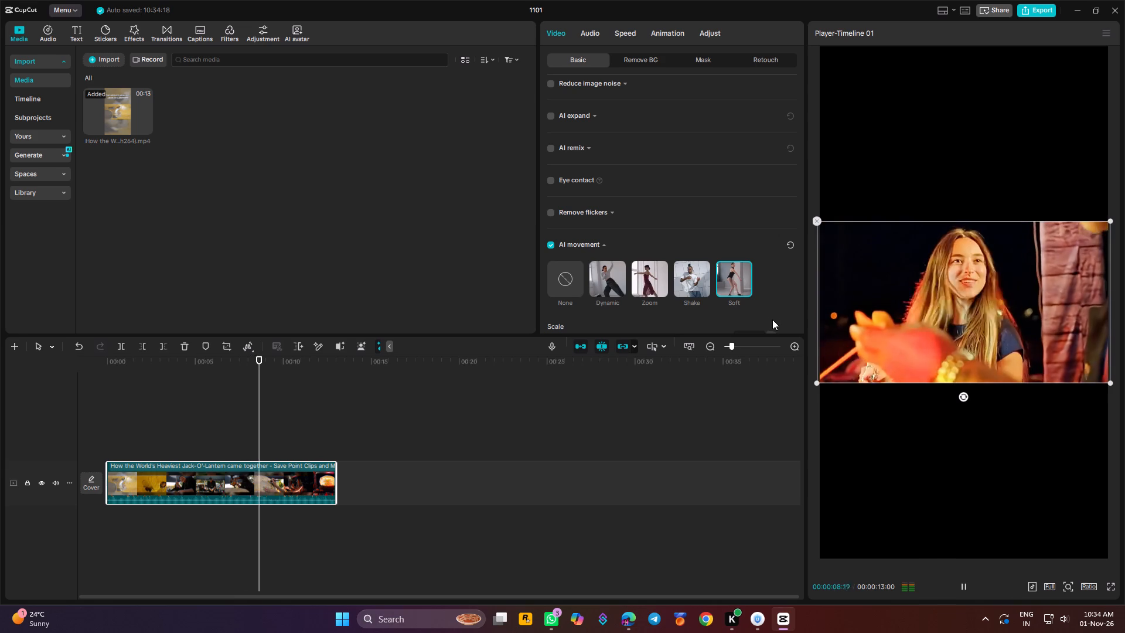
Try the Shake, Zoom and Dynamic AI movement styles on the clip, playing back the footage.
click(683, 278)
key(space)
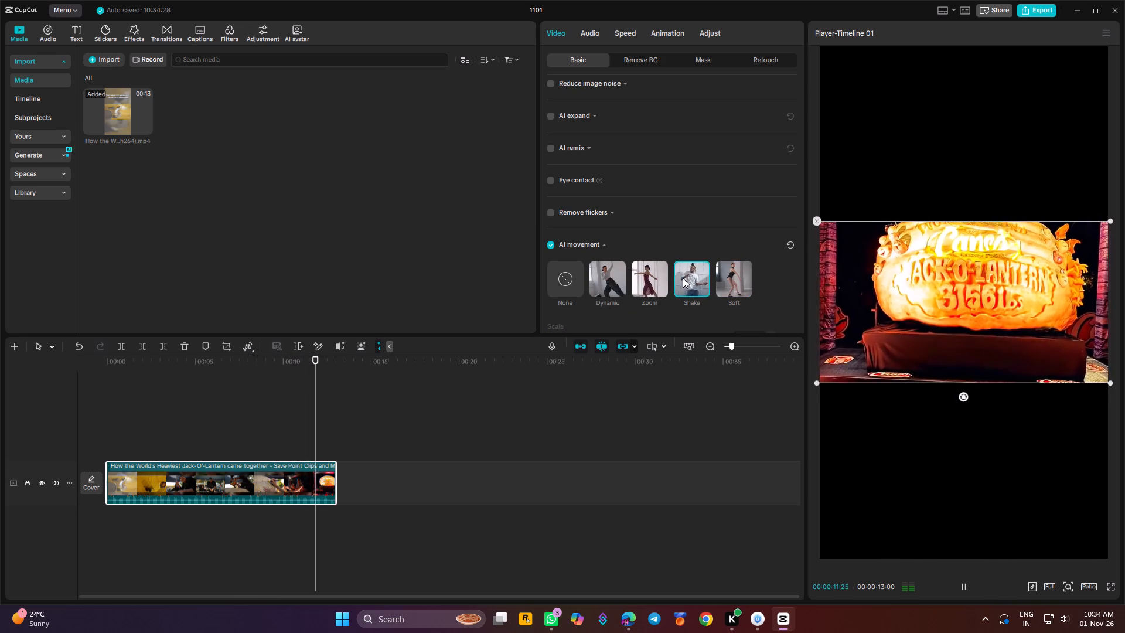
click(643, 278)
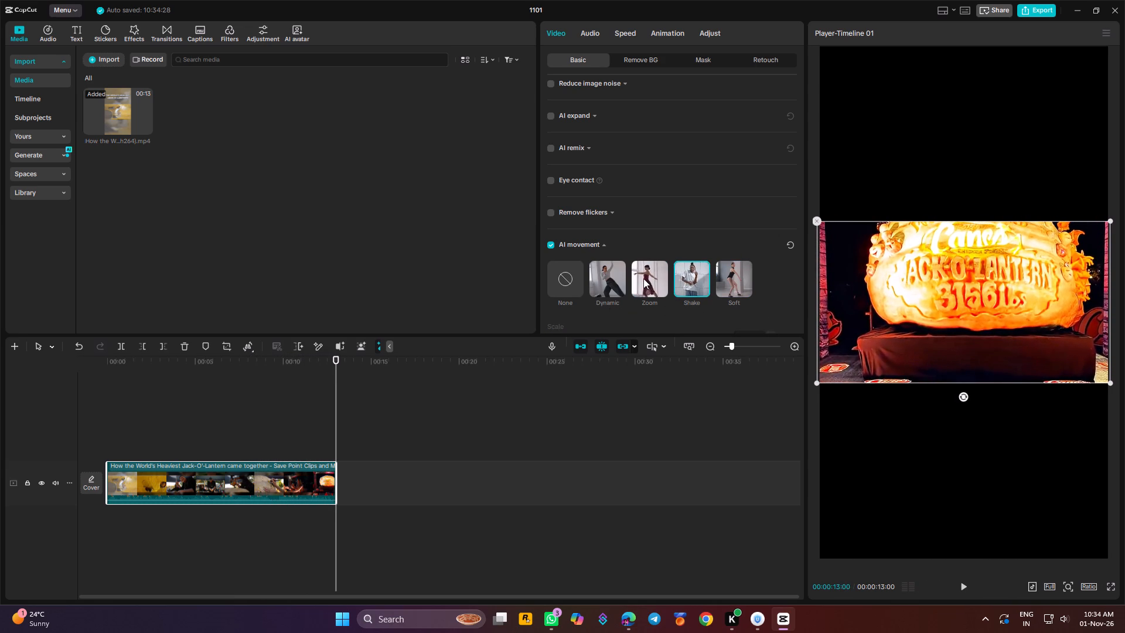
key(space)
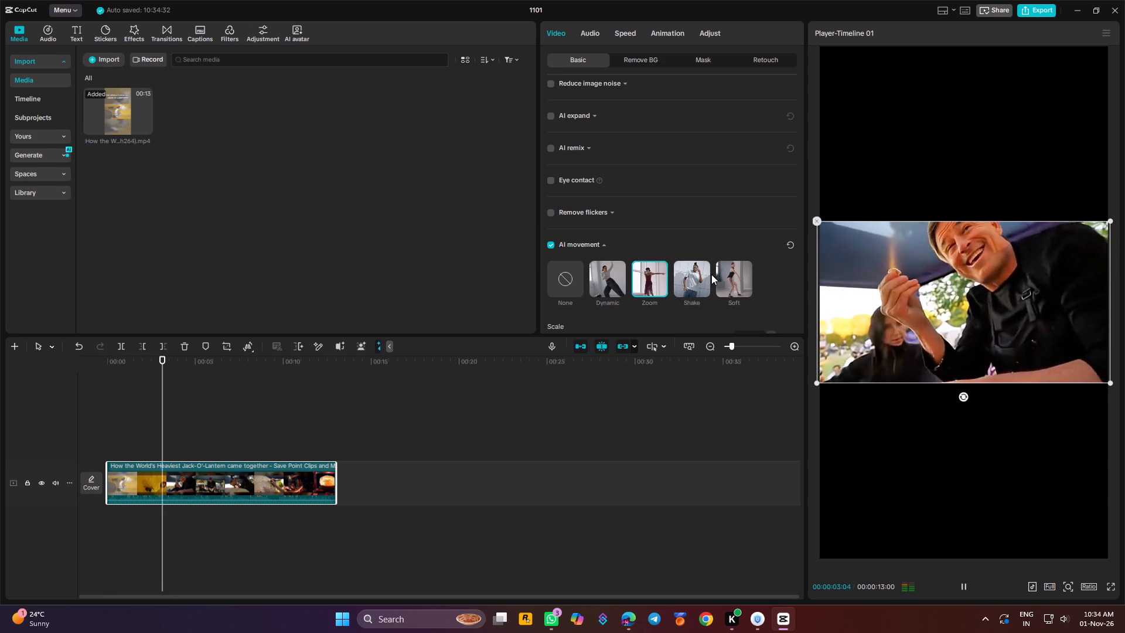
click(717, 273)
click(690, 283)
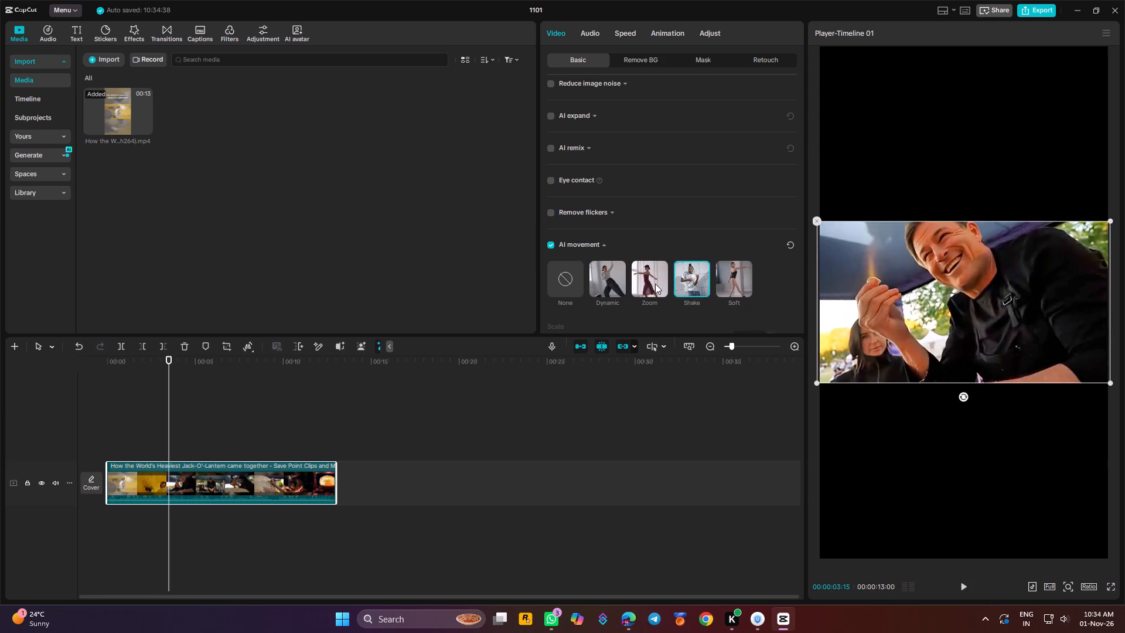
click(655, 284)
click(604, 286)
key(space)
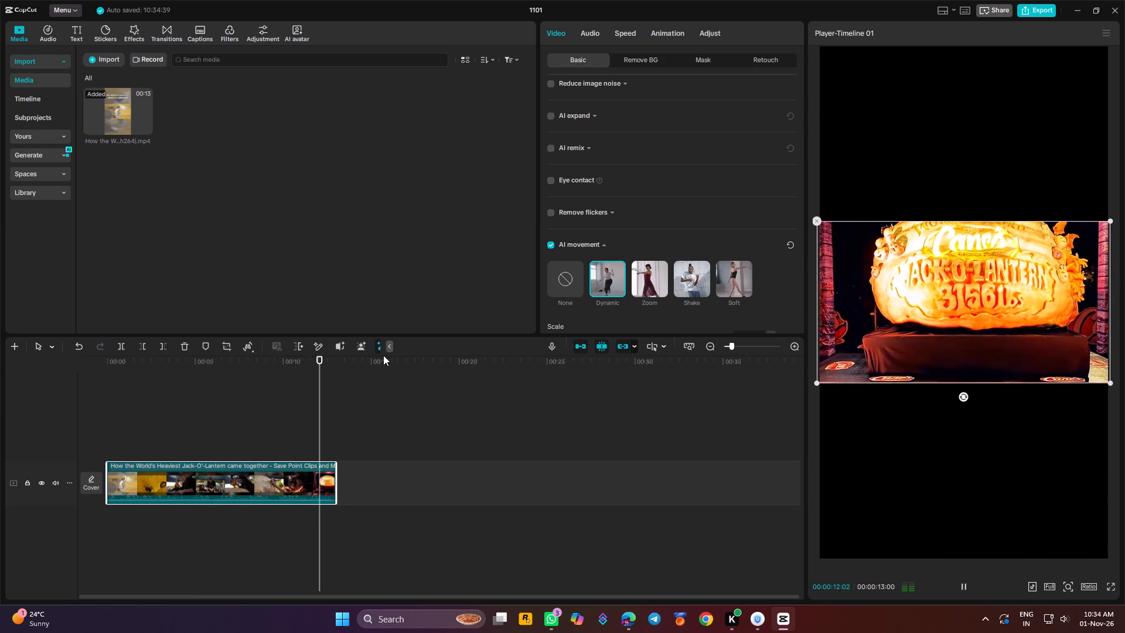
Play the opening seconds from the start, and compare the frame near one second with AI movement None and Dynamic.
drag(336, 366, 15, 376)
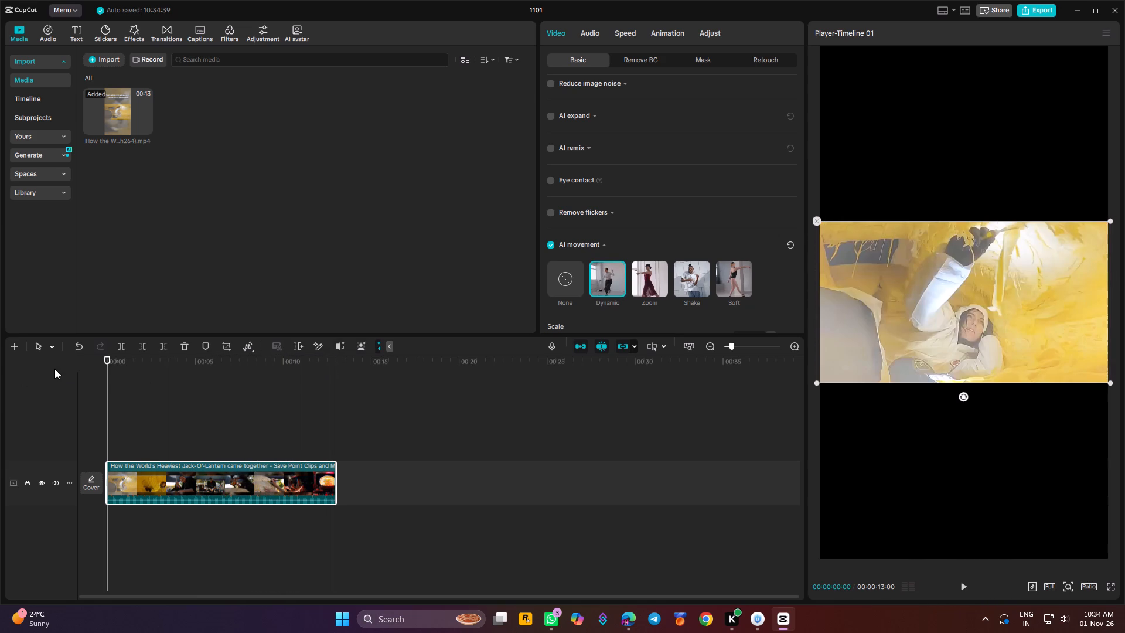
ctrl+scroll(140, 414, up, 7)
key(space)
key(space)
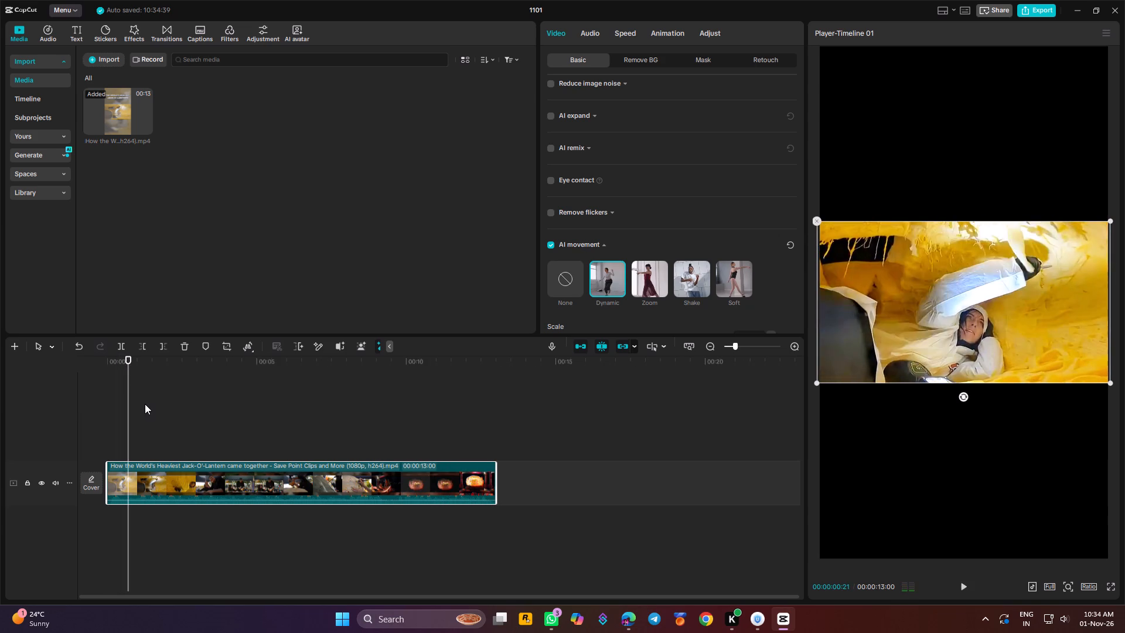
key(space)
key(space)
click(146, 362)
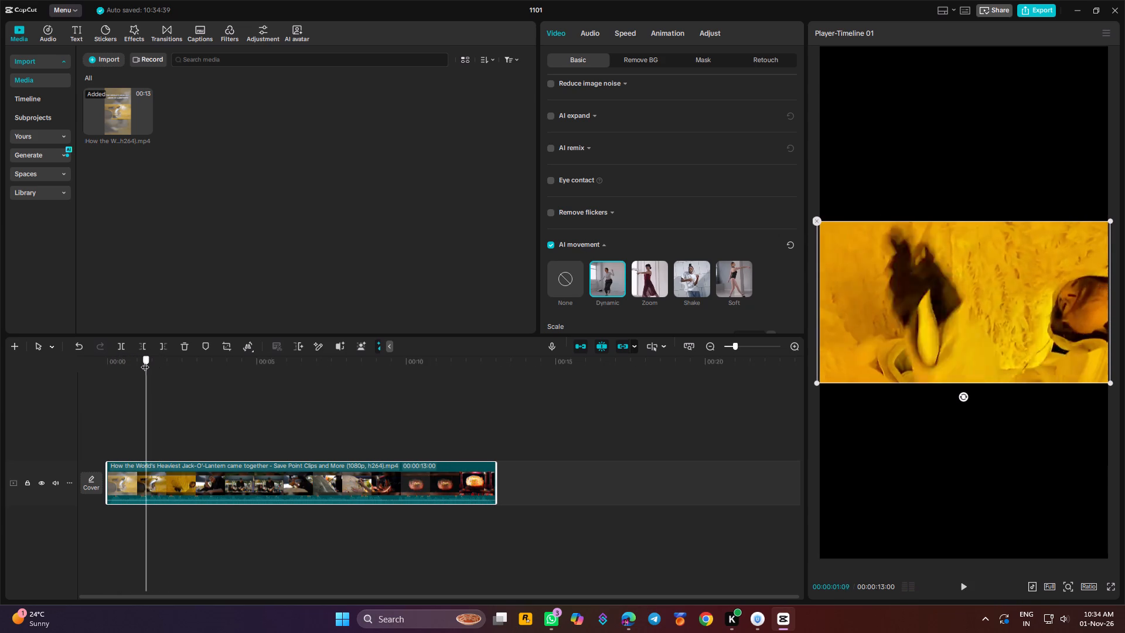
click(561, 288)
click(595, 280)
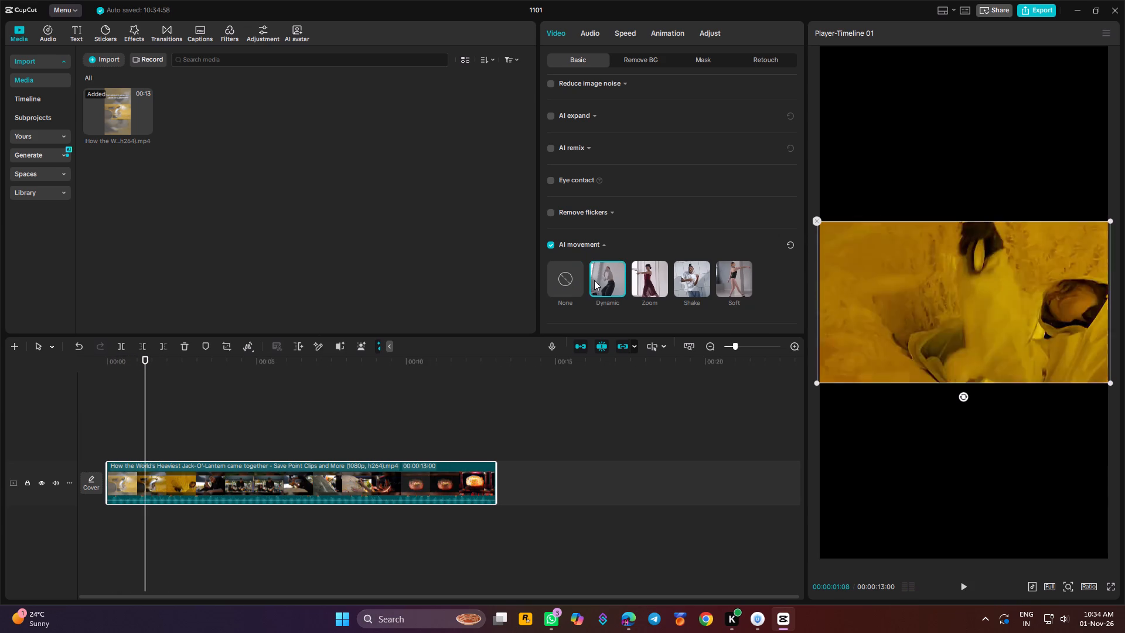
click(566, 283)
click(602, 283)
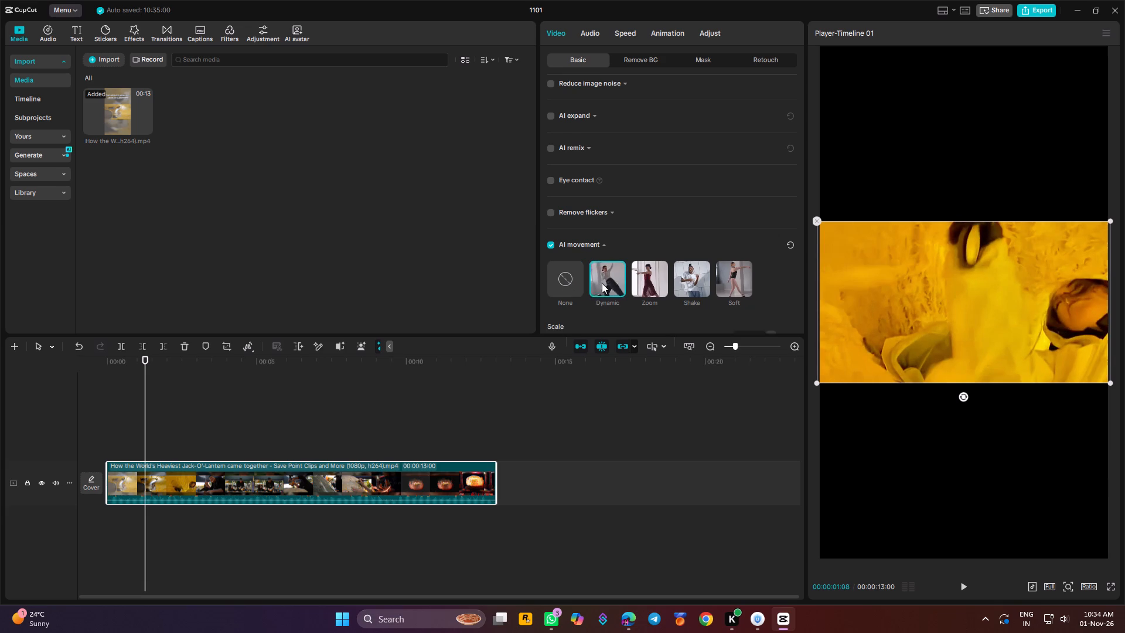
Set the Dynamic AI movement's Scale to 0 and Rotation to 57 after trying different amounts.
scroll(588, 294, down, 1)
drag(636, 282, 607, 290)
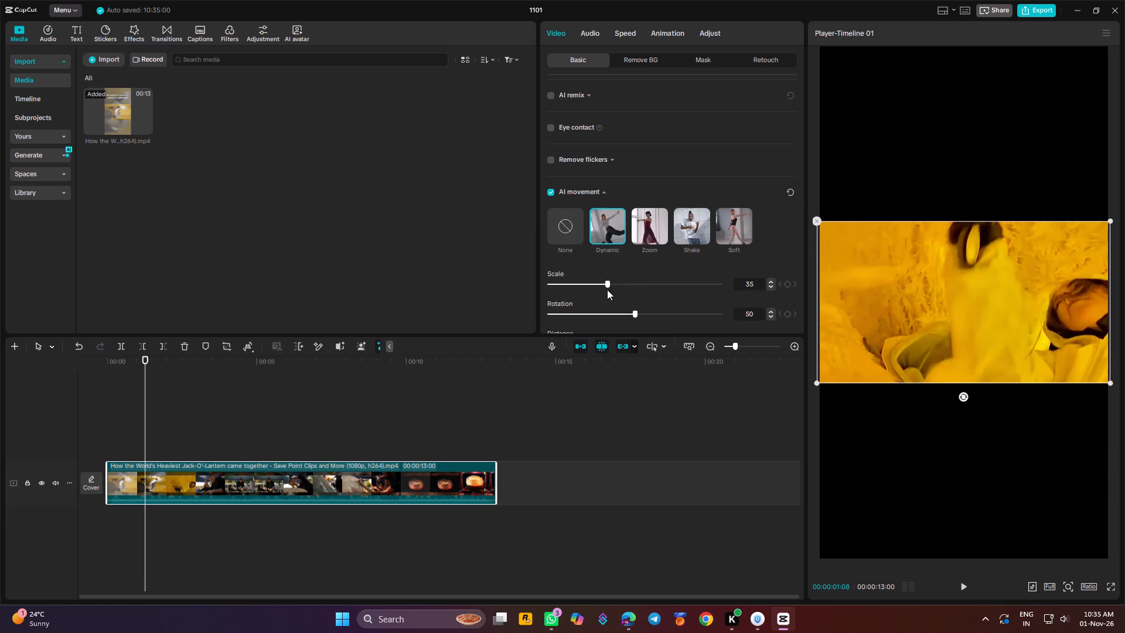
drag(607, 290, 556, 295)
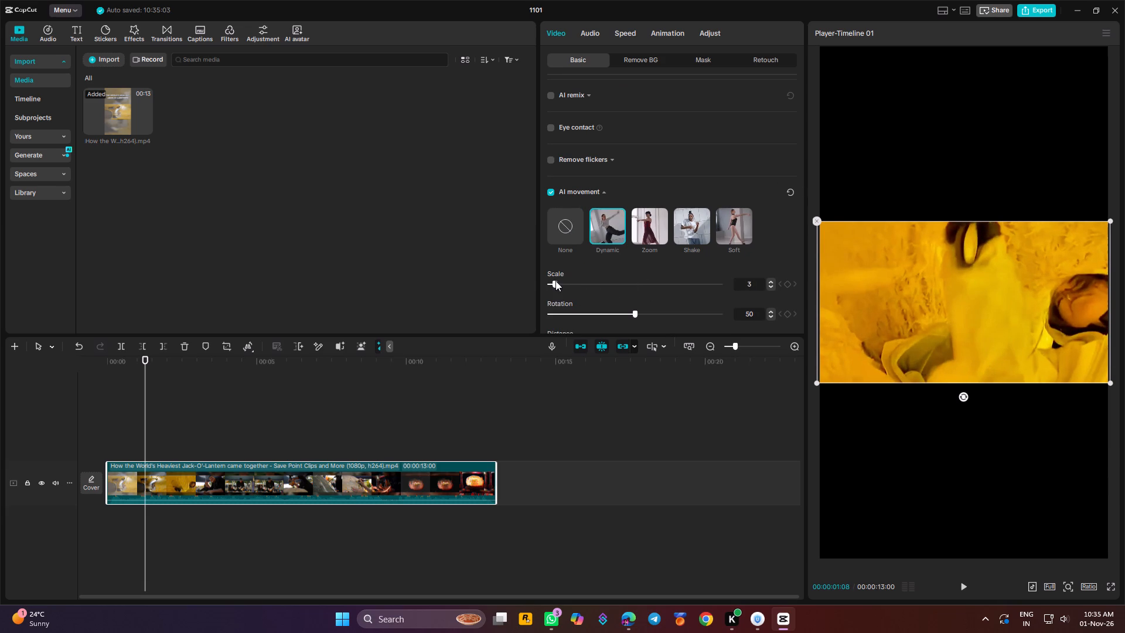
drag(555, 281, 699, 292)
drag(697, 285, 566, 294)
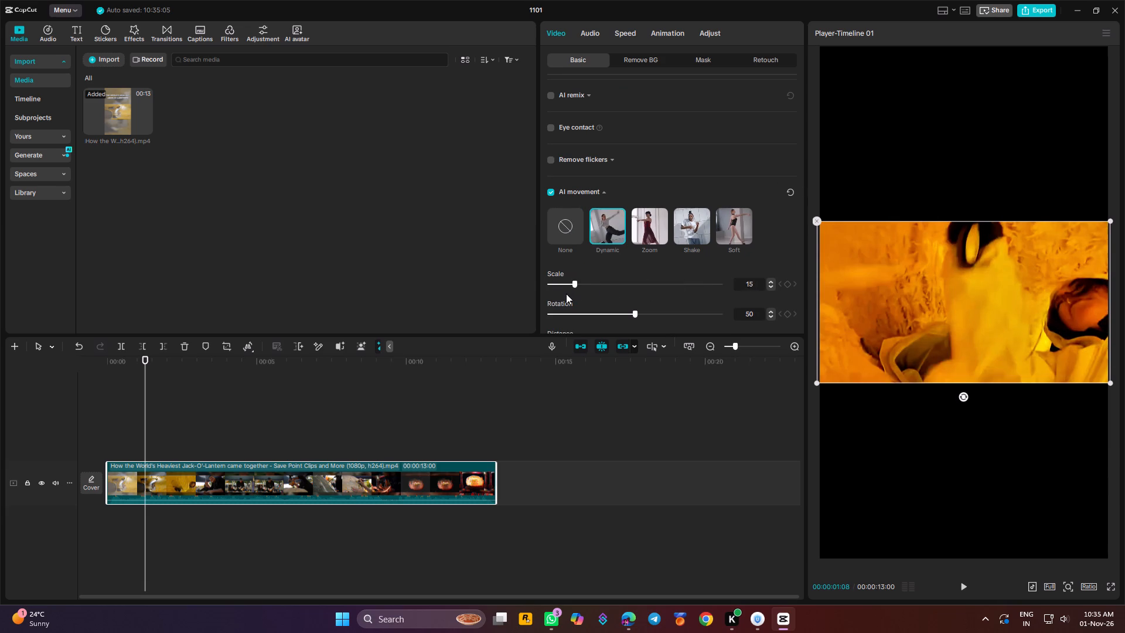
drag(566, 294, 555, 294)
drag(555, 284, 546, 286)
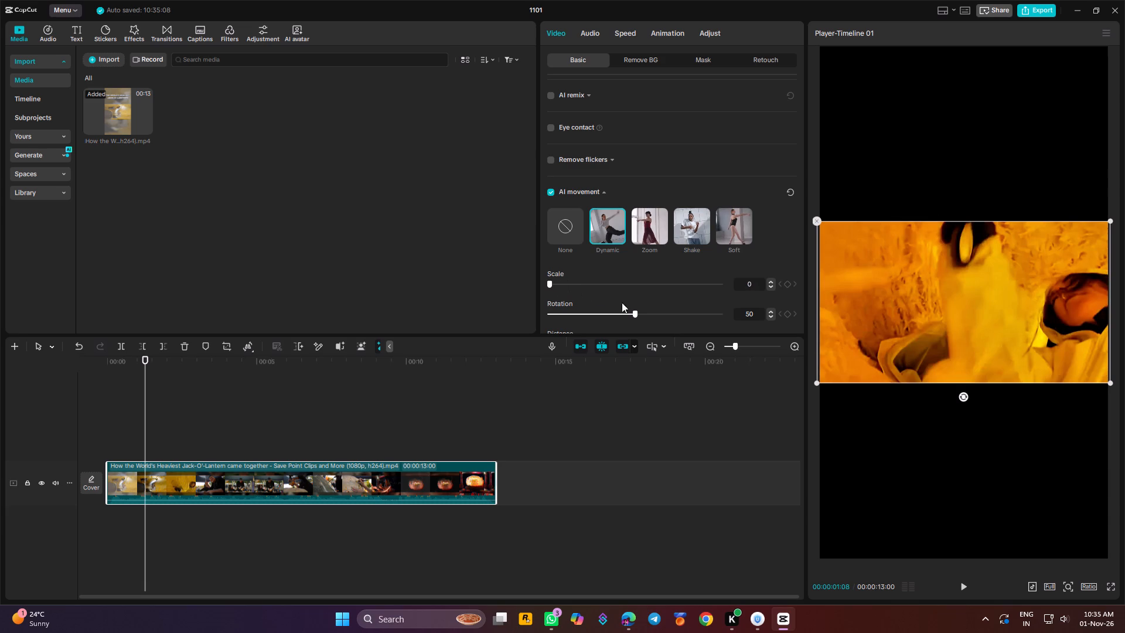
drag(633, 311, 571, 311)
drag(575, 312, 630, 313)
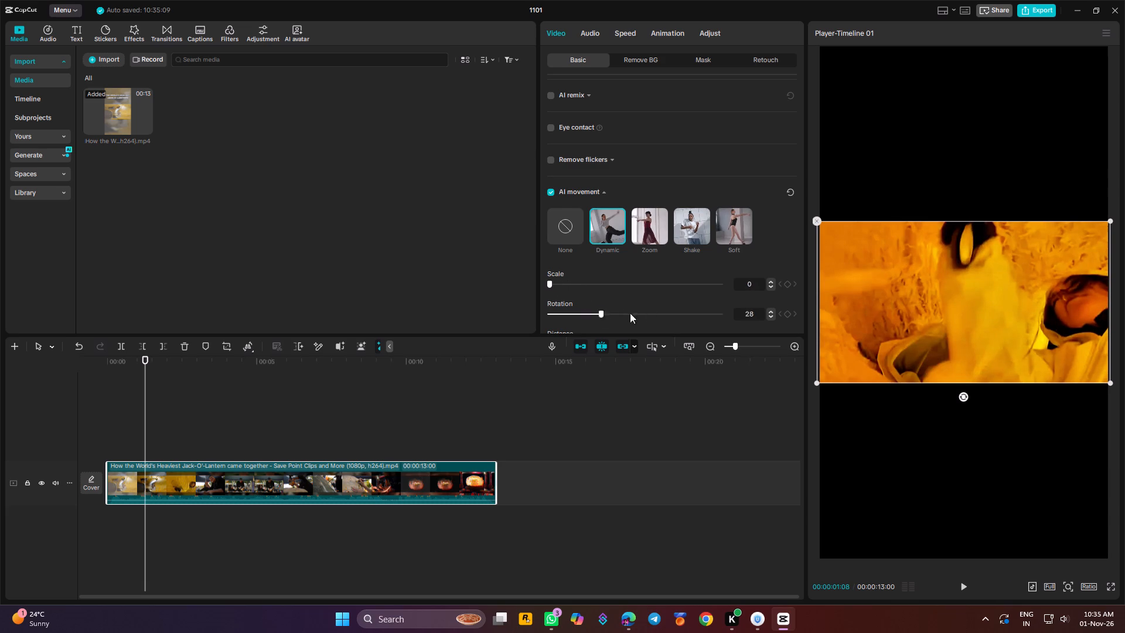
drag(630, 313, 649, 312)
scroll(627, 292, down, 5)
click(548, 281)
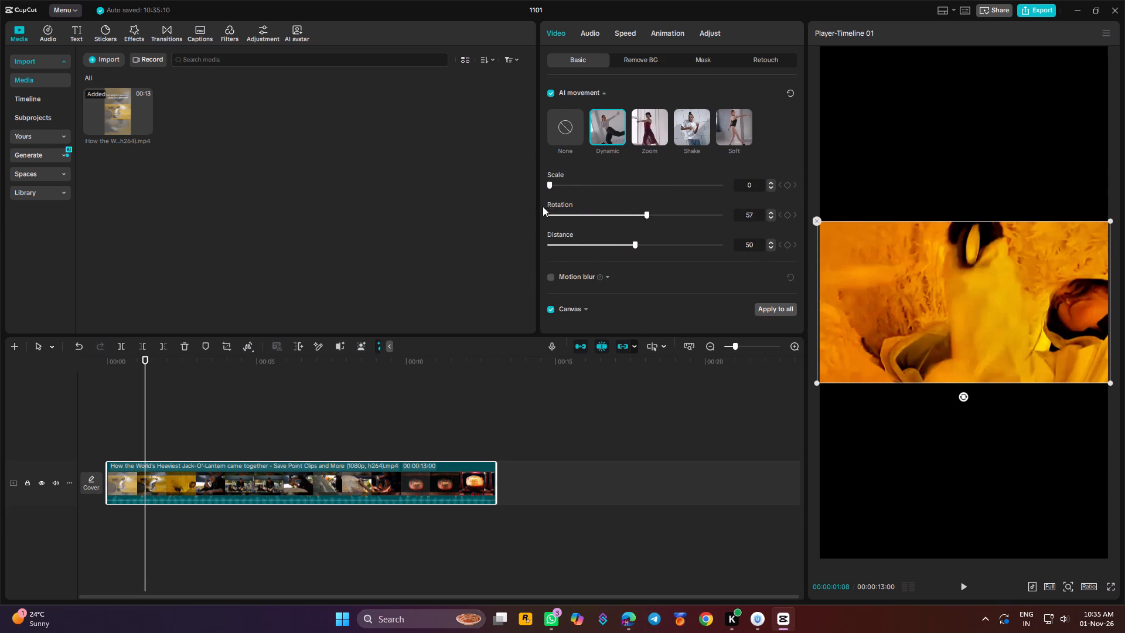
Compare the None, Dynamic, Zoom and Shake AI movement styles, apply Soft to the clip, and play it back.
click(584, 130)
click(568, 126)
click(603, 208)
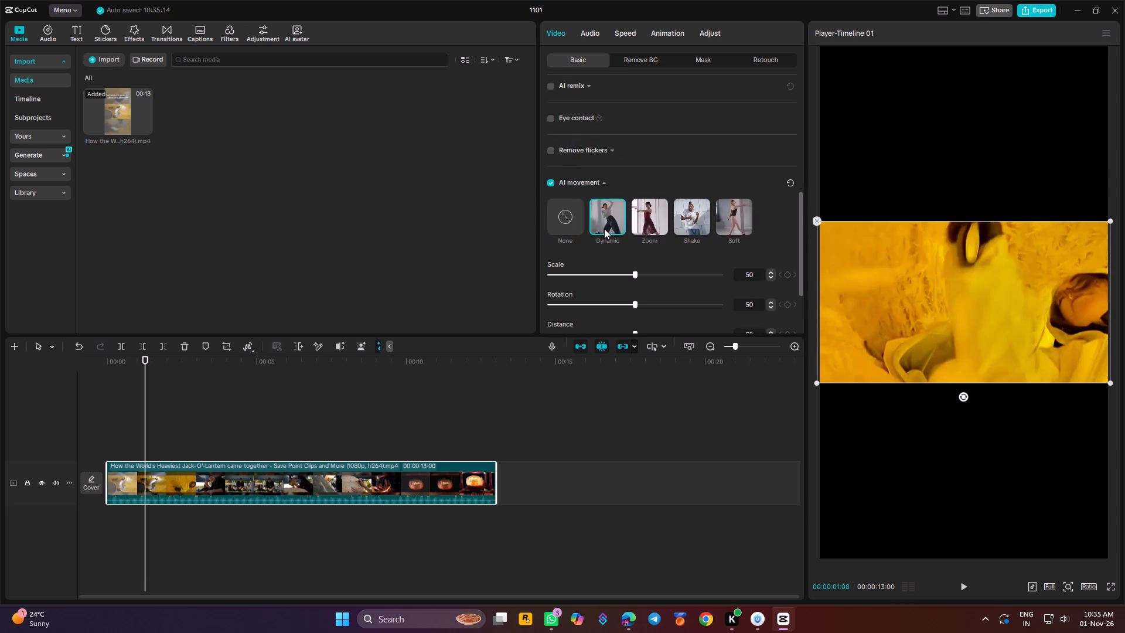
click(646, 224)
click(674, 219)
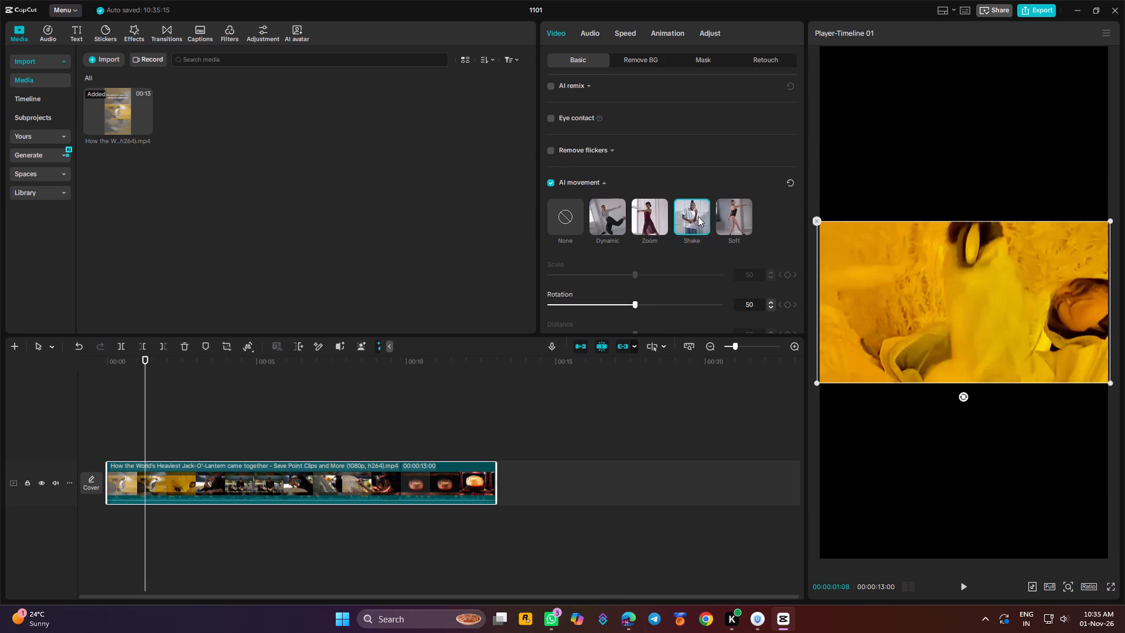
click(731, 213)
click(682, 211)
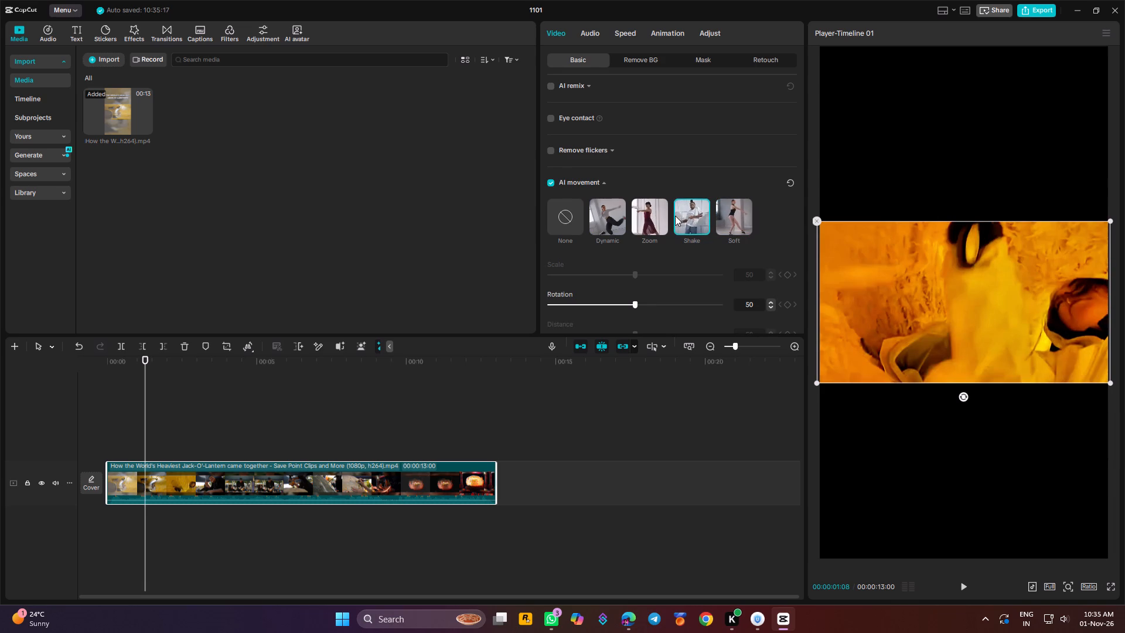
click(646, 222)
click(733, 219)
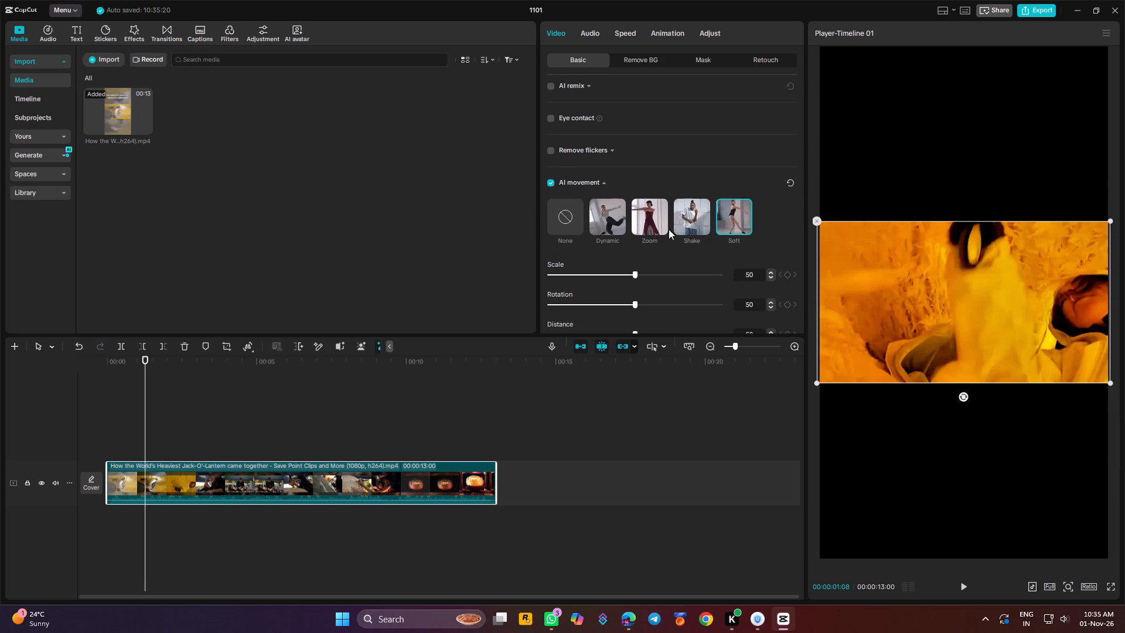
key(space)
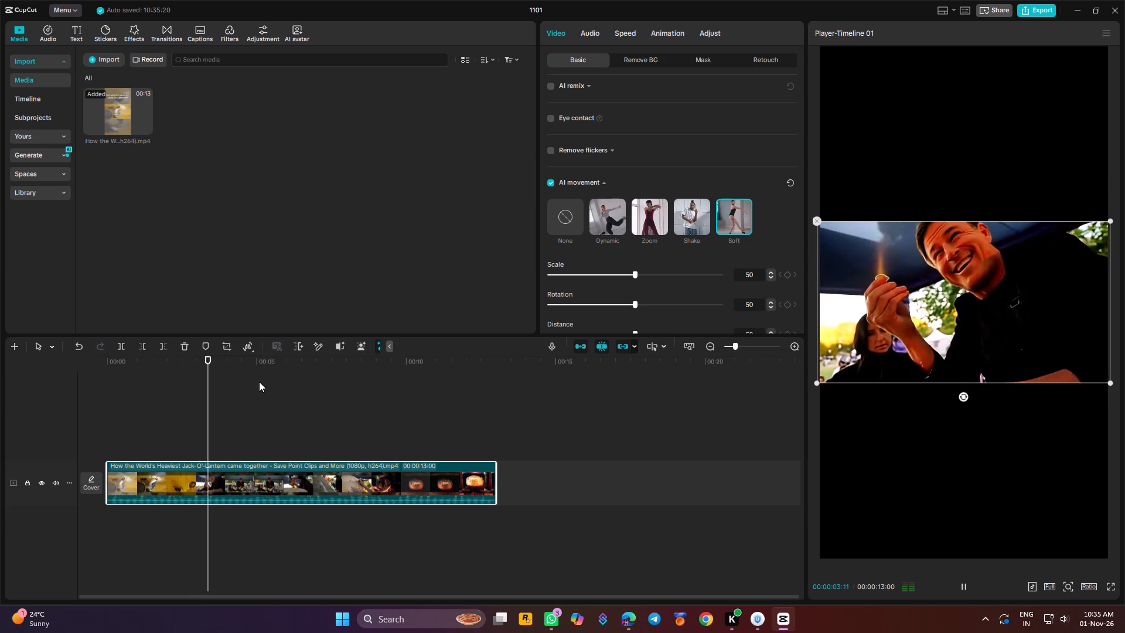
key(space)
key(space)
key(space)
click(408, 478)
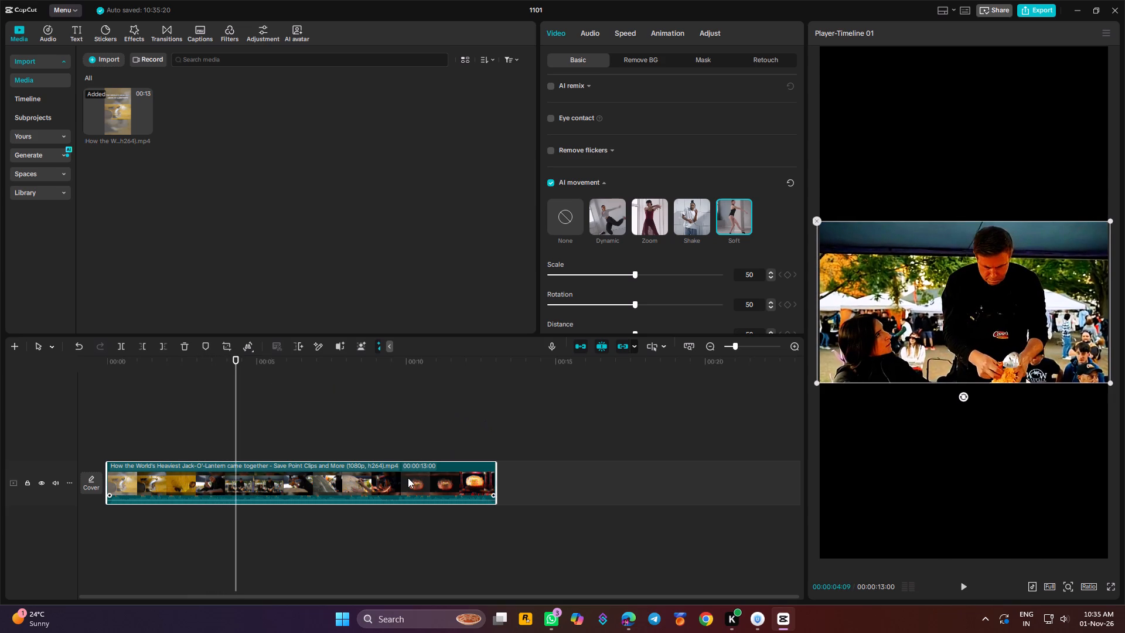
Reset the clip's AI movement, apply the Dynamic style at its default amounts, play it back, and return to the start.
click(551, 183)
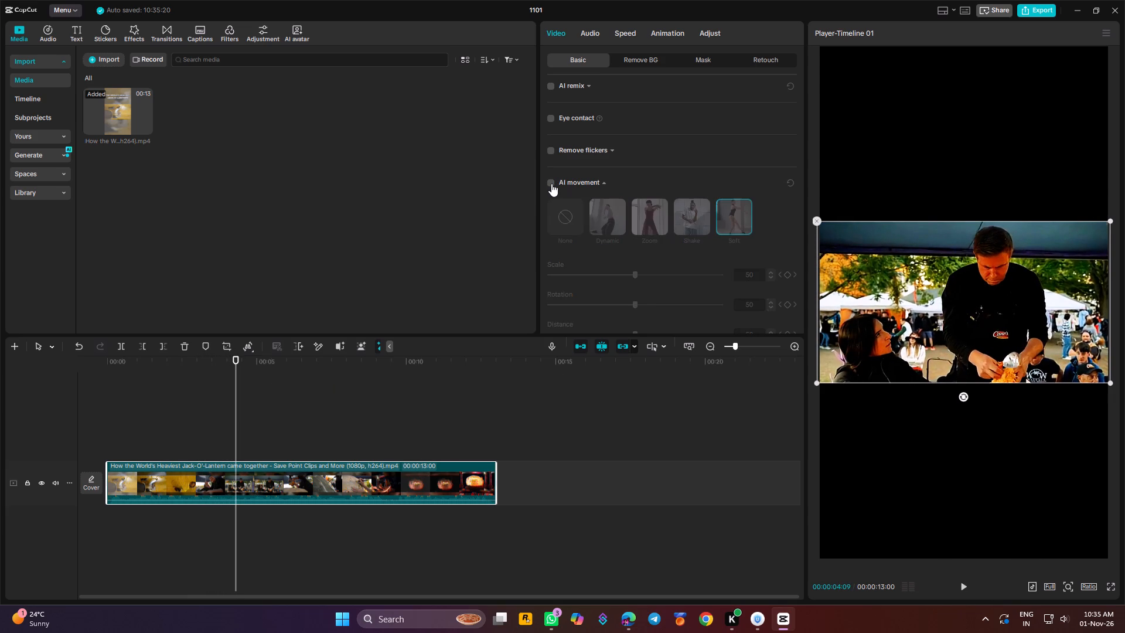
click(551, 183)
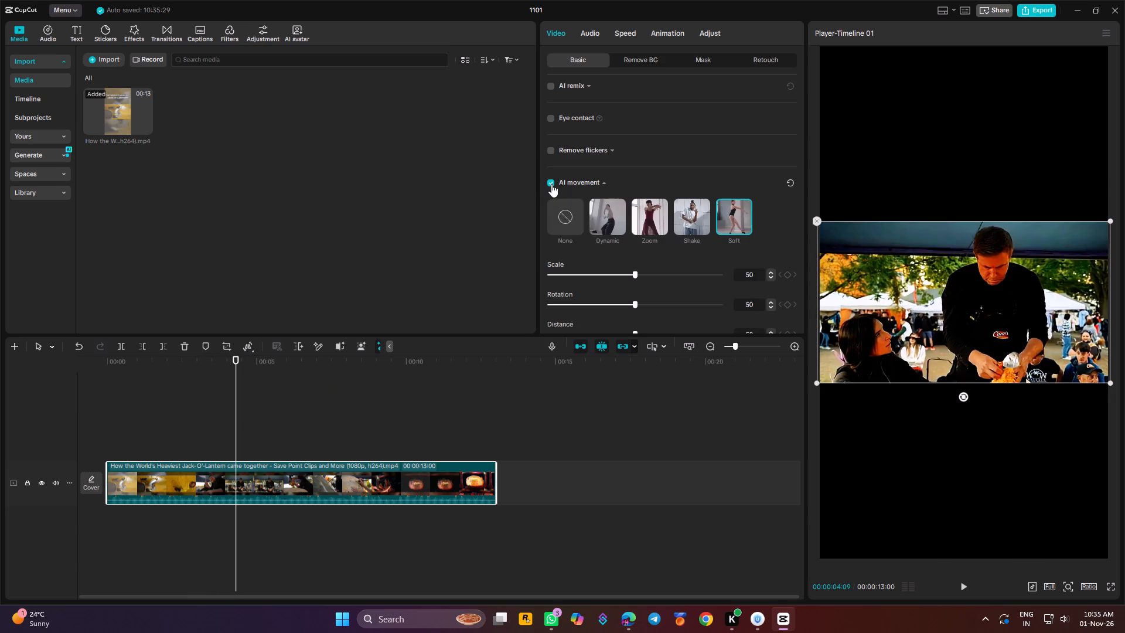
scroll(605, 250, down, 2)
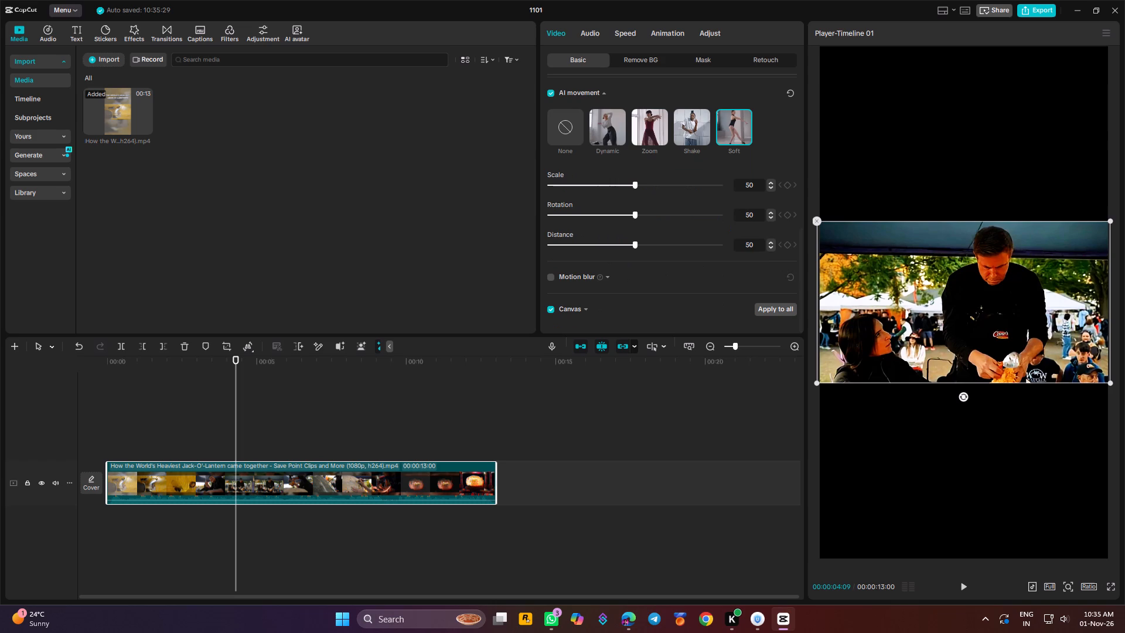
click(786, 89)
click(785, 93)
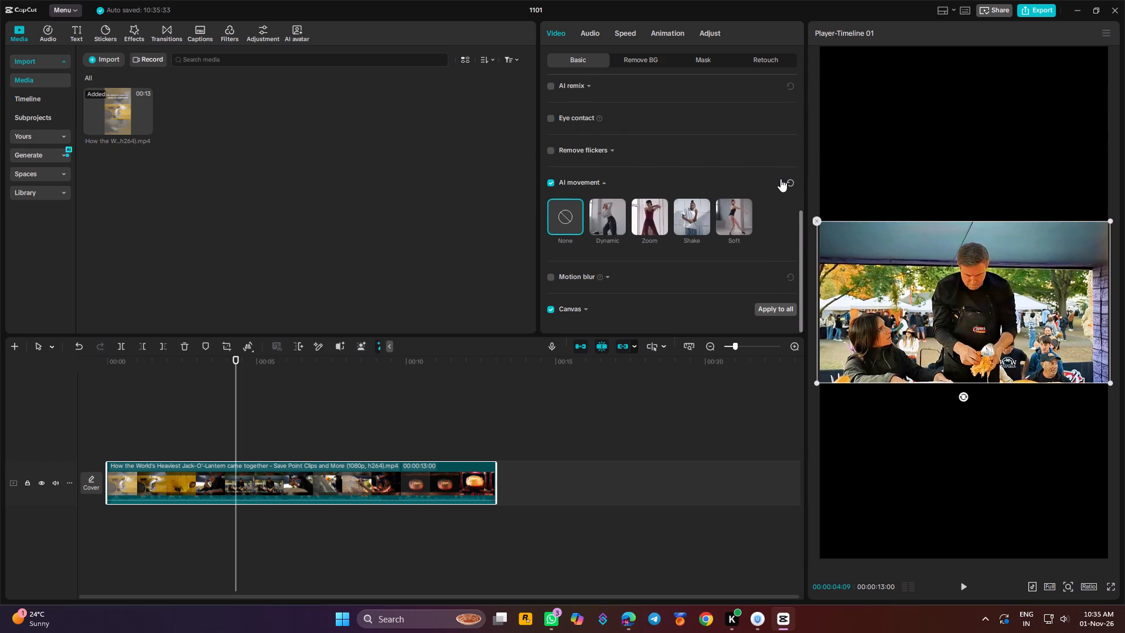
double_click(793, 183)
double_click(789, 183)
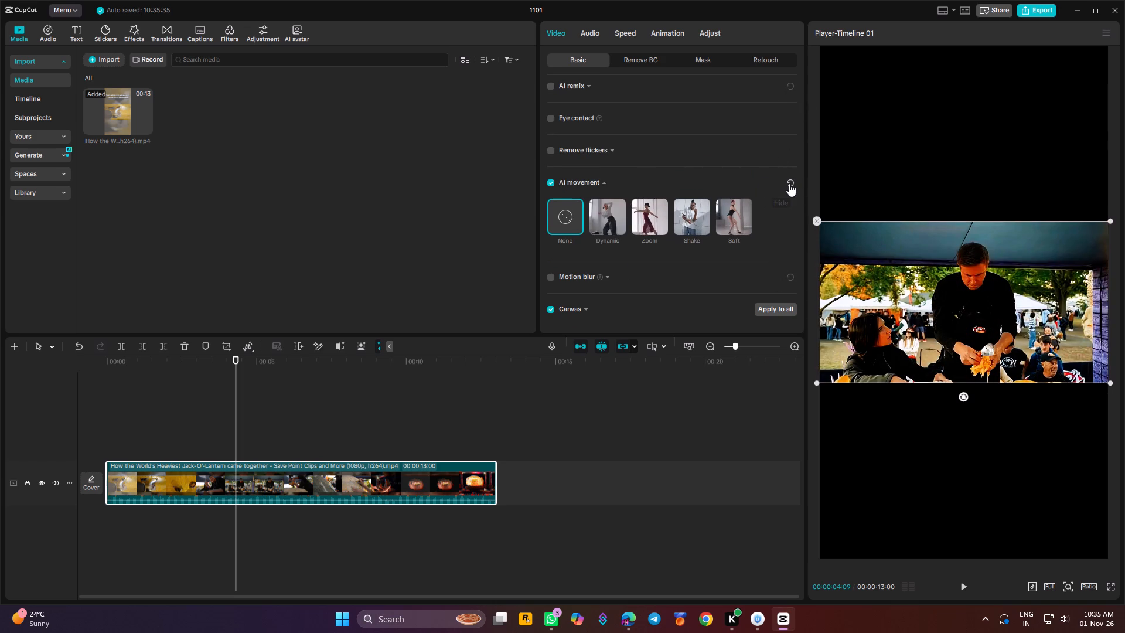
click(600, 216)
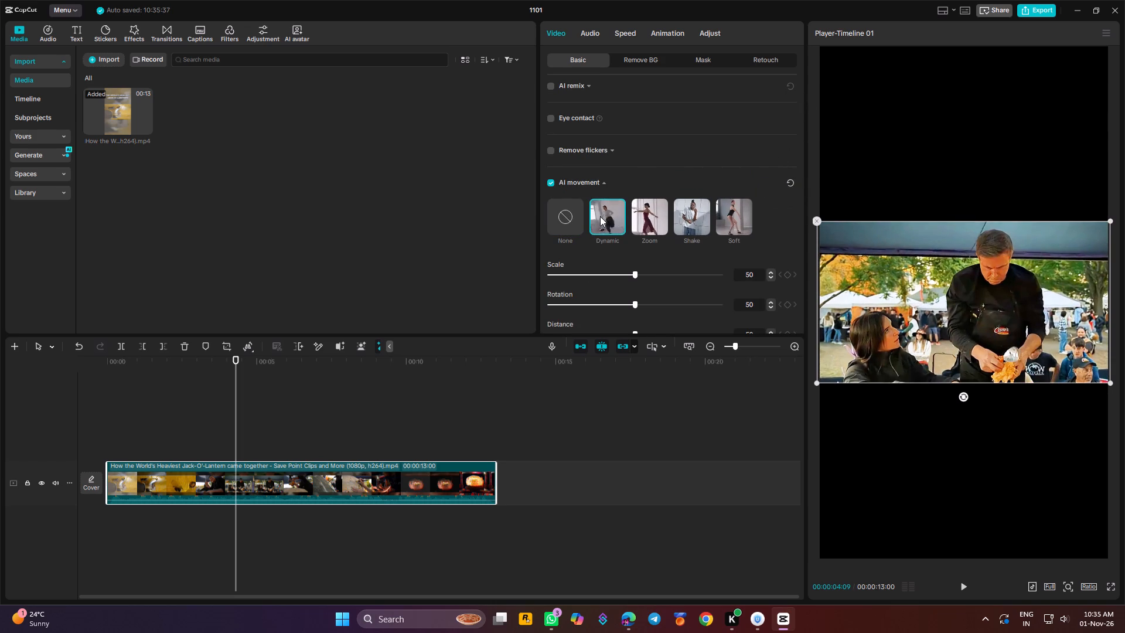
key(space)
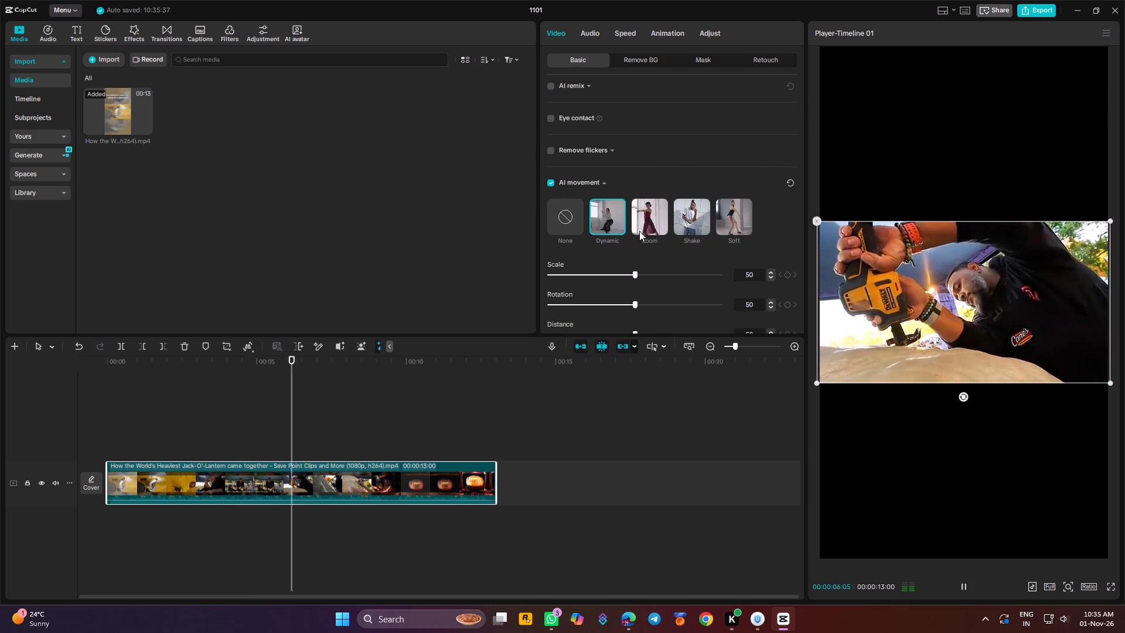
key(space)
drag(323, 364, 0, 346)
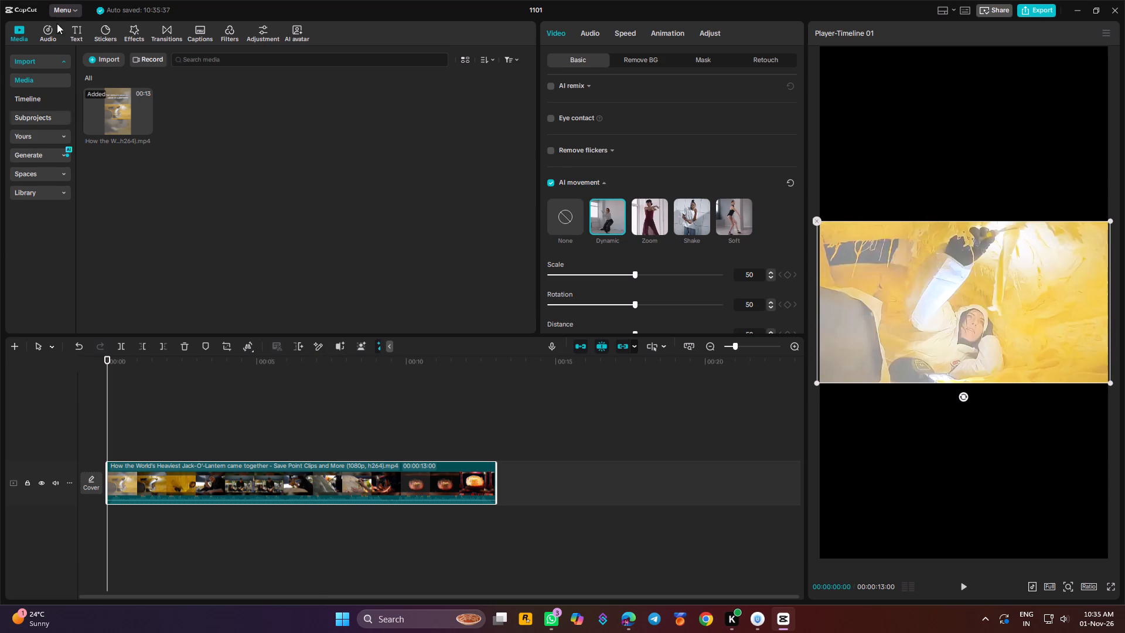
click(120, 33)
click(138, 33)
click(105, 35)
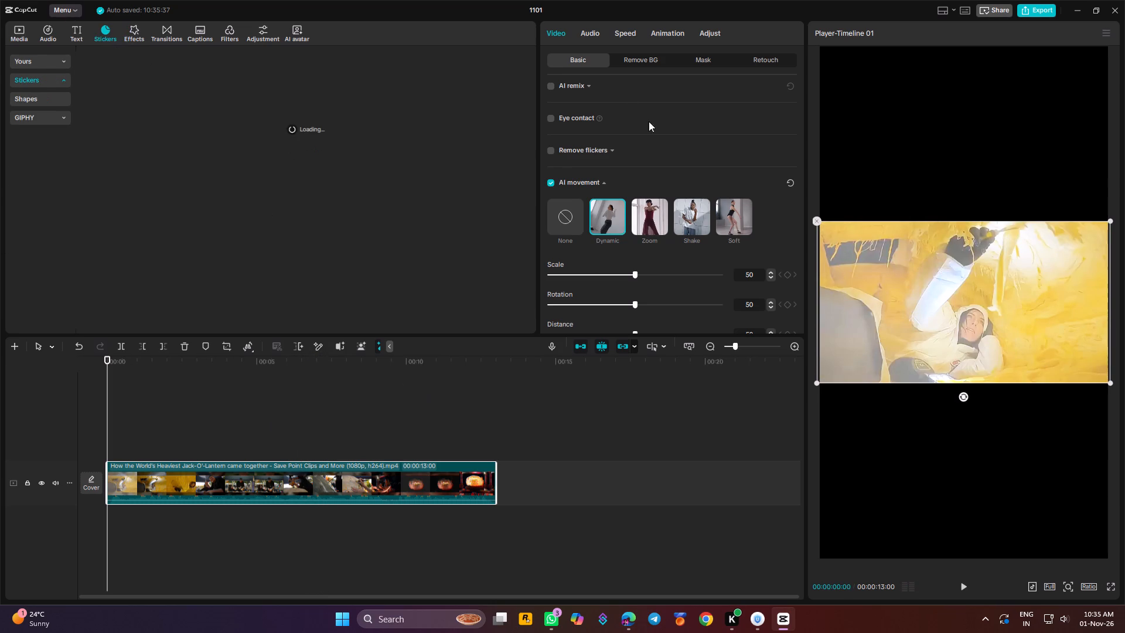
Set the clip's canvas background to Blur at the lightest strength after comparing it with the second one, and preview it.
click(557, 33)
scroll(611, 206, down, 8)
click(578, 312)
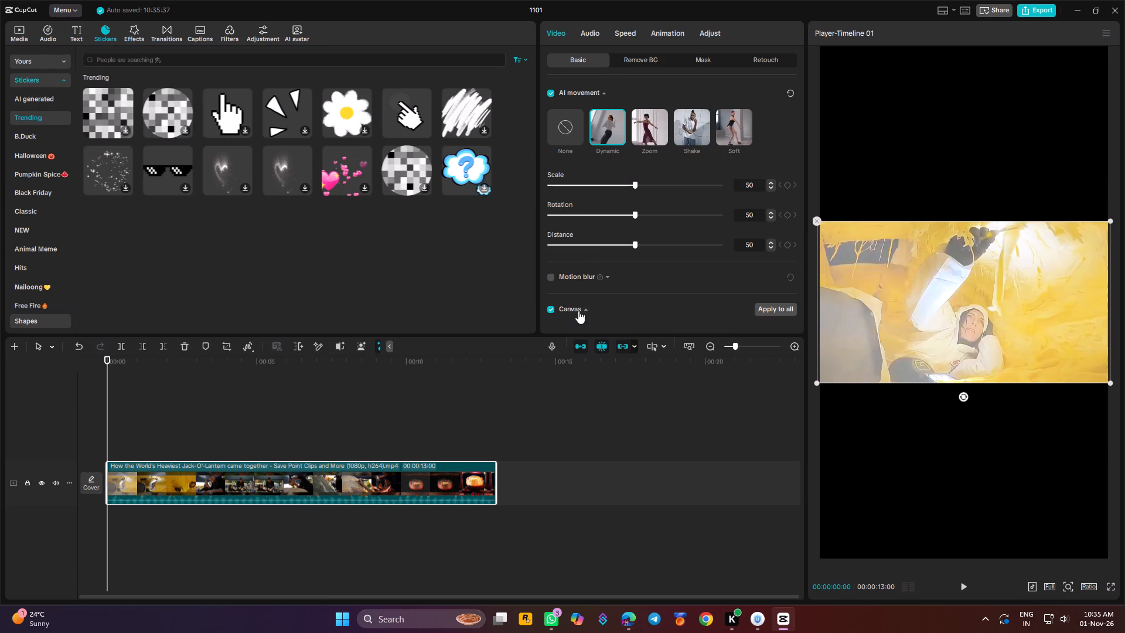
scroll(581, 324, down, 4)
click(589, 302)
click(586, 311)
scroll(584, 301, down, 4)
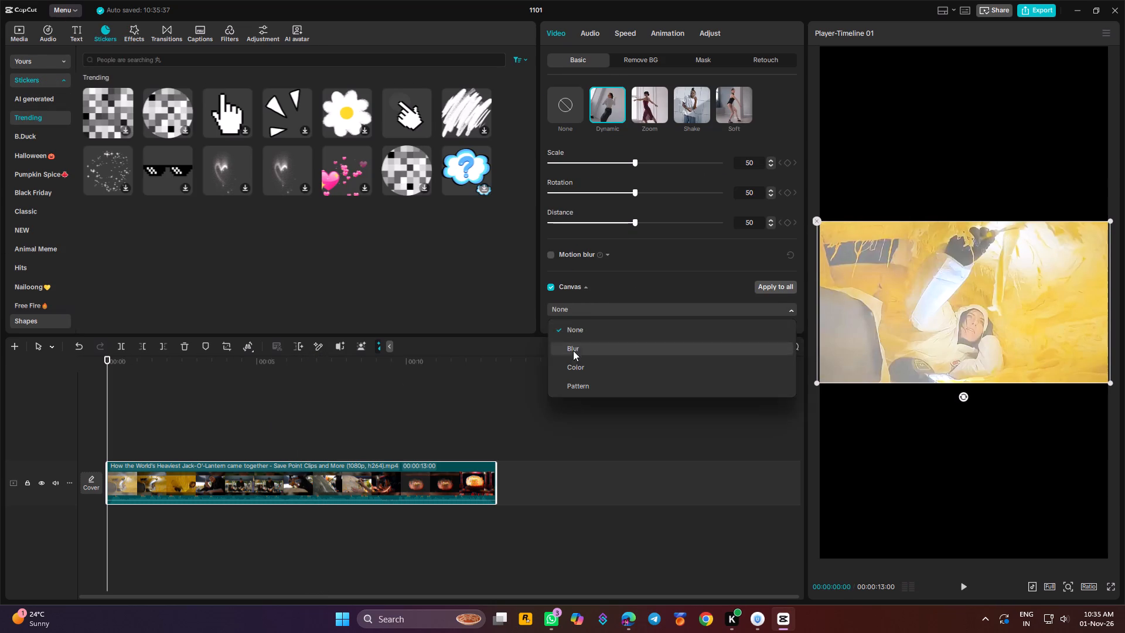
click(576, 348)
scroll(613, 325, down, 5)
click(564, 291)
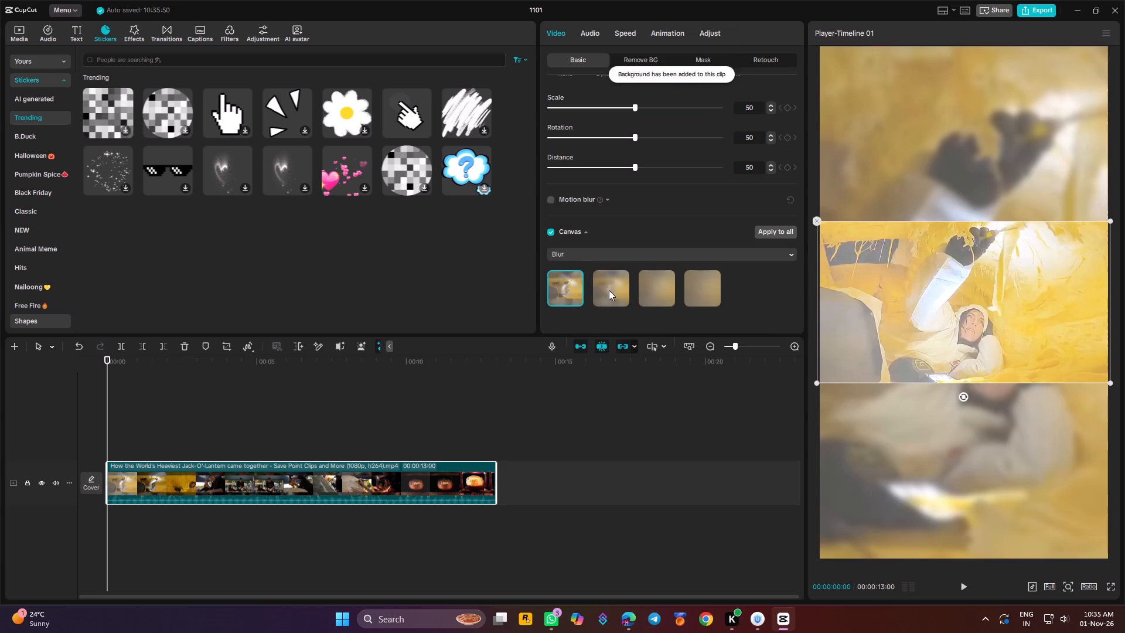
click(612, 290)
click(579, 289)
key(space)
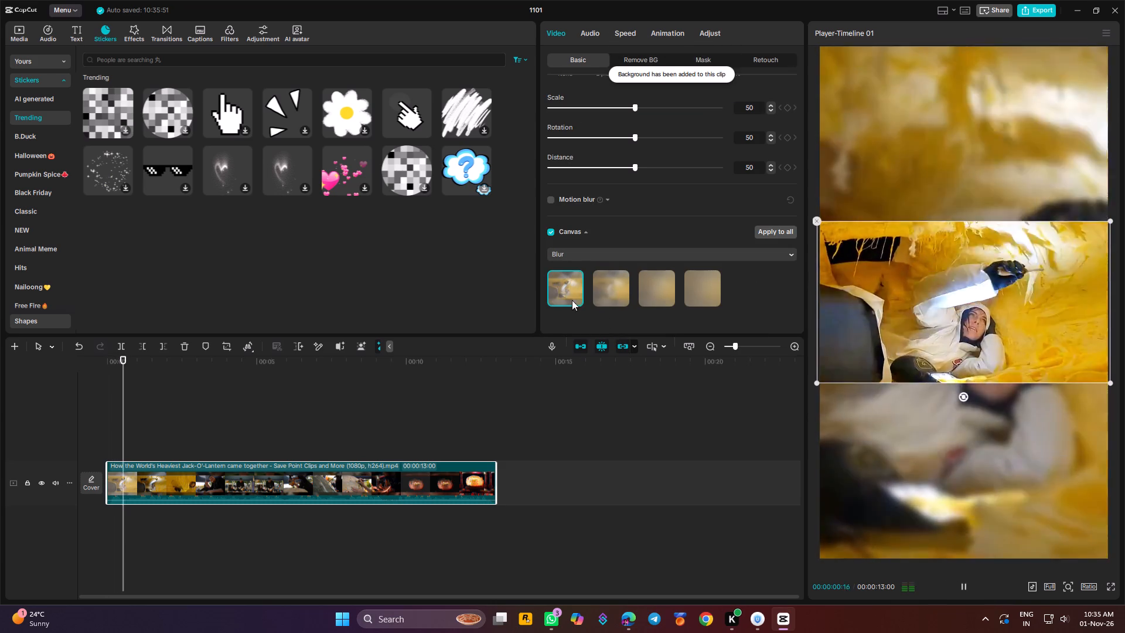
key(space)
Add a default text layer, move it to the start of the timeline and extend it to the video clip's end.
click(121, 39)
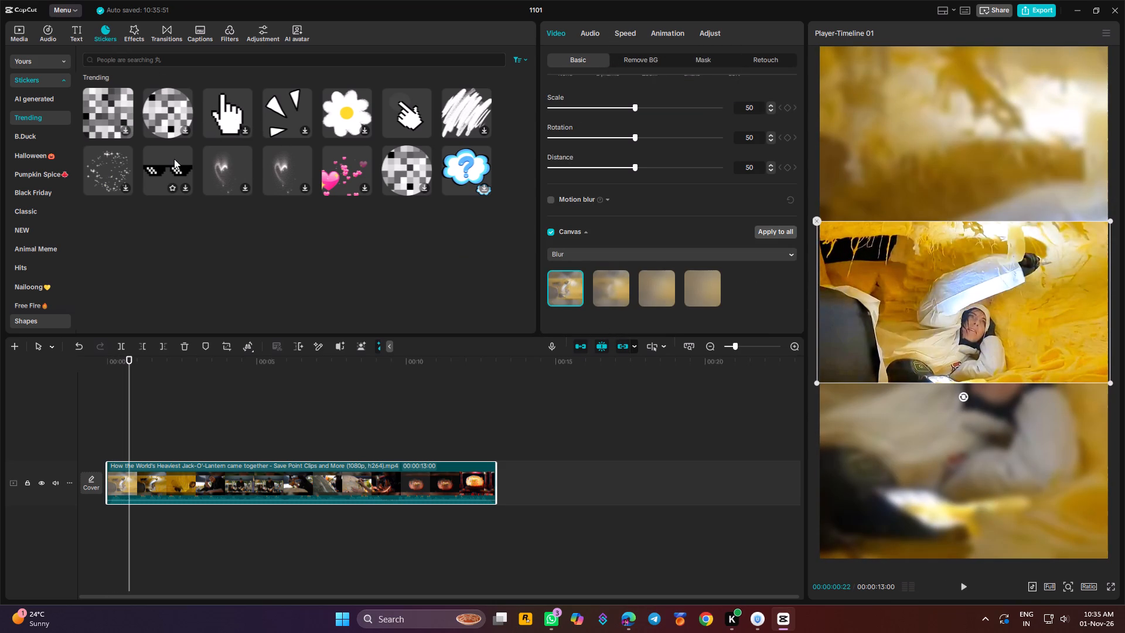
click(77, 39)
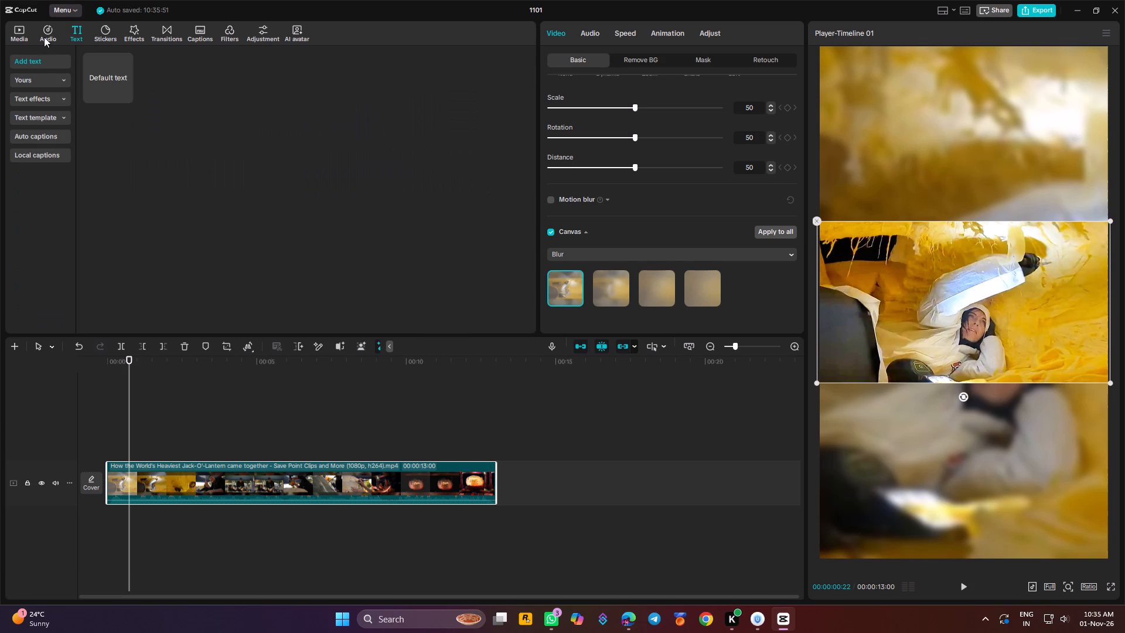
click(125, 97)
drag(129, 450, 78, 453)
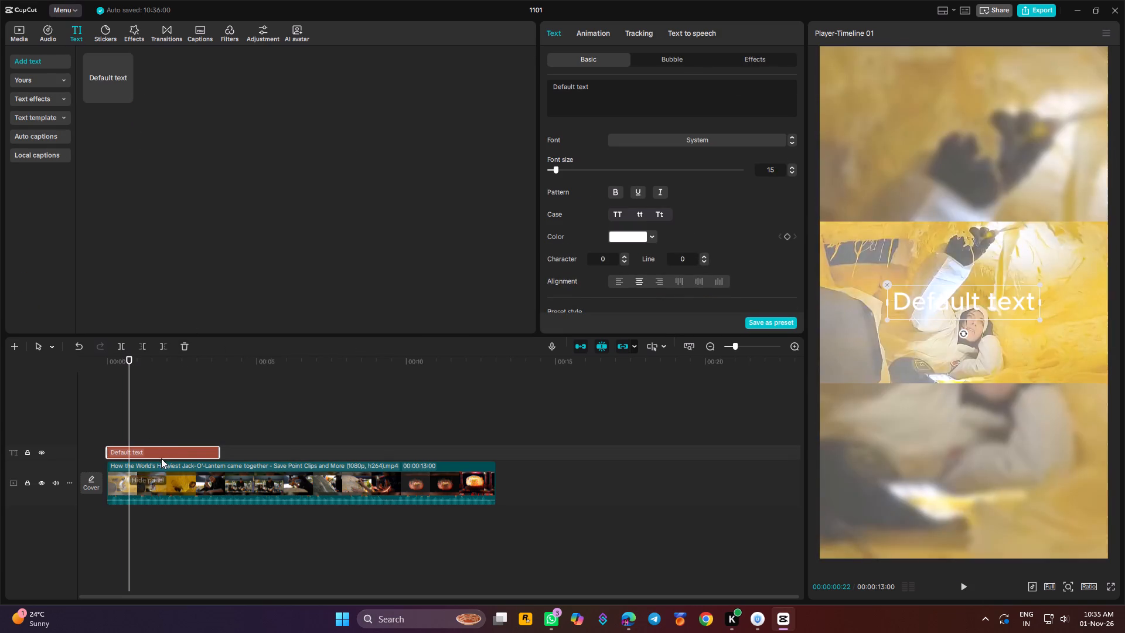
drag(217, 450, 496, 460)
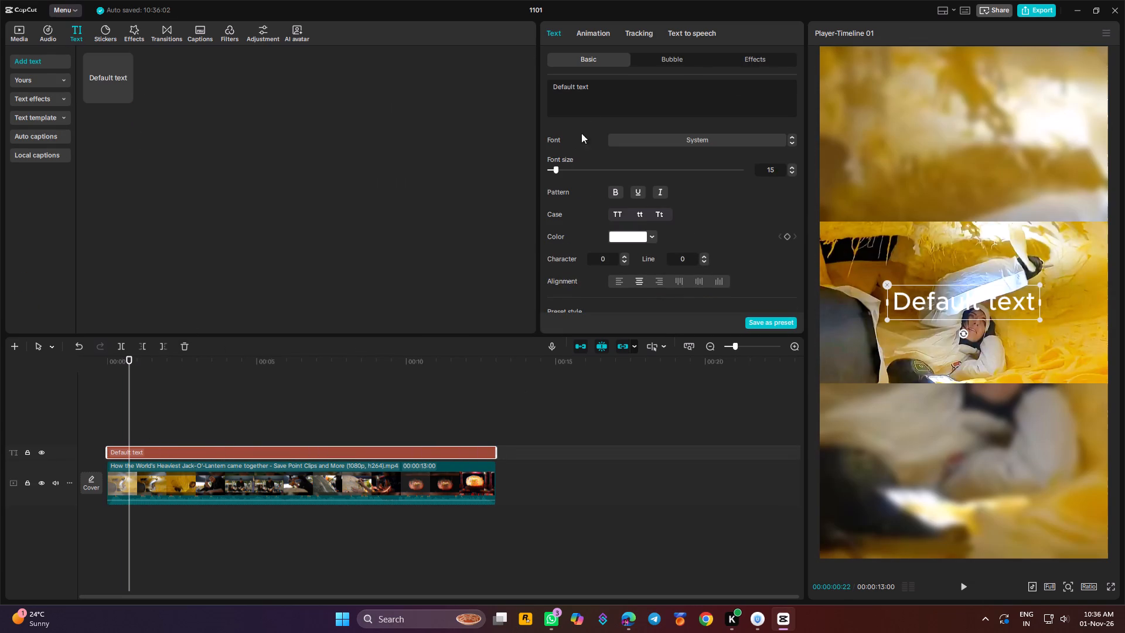
Replace the default text with the copied title "THE WORLD'S HEAVIEST JACK-O'-LANTERN" and set its font to Rubik-Bold.
drag(621, 92, 403, 79)
key(ctrl+v)
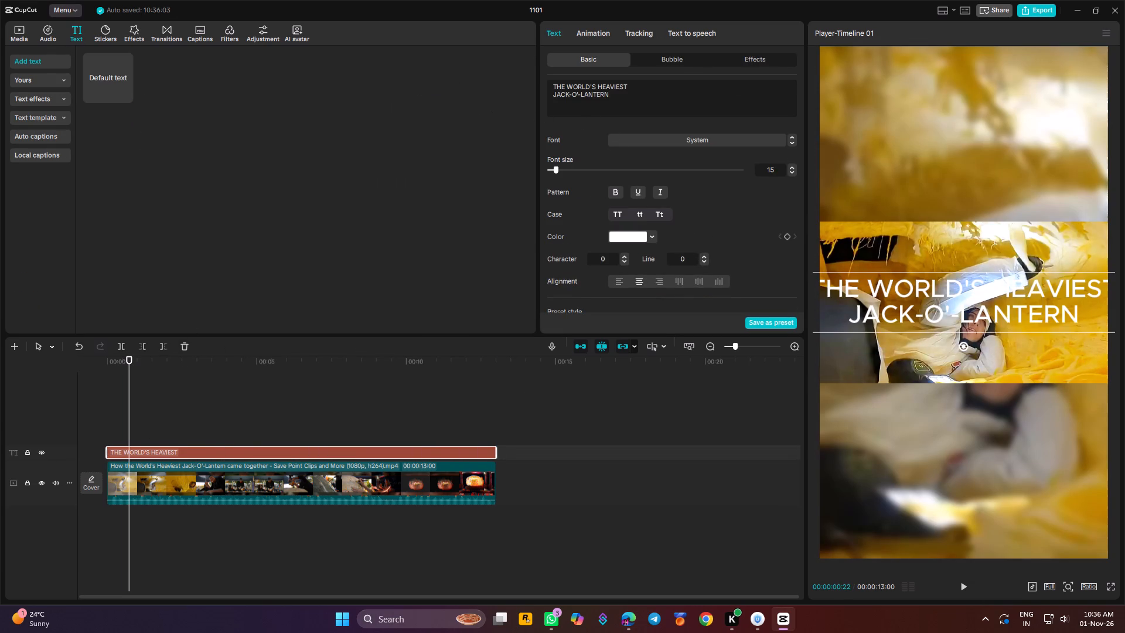
click(677, 139)
click(670, 222)
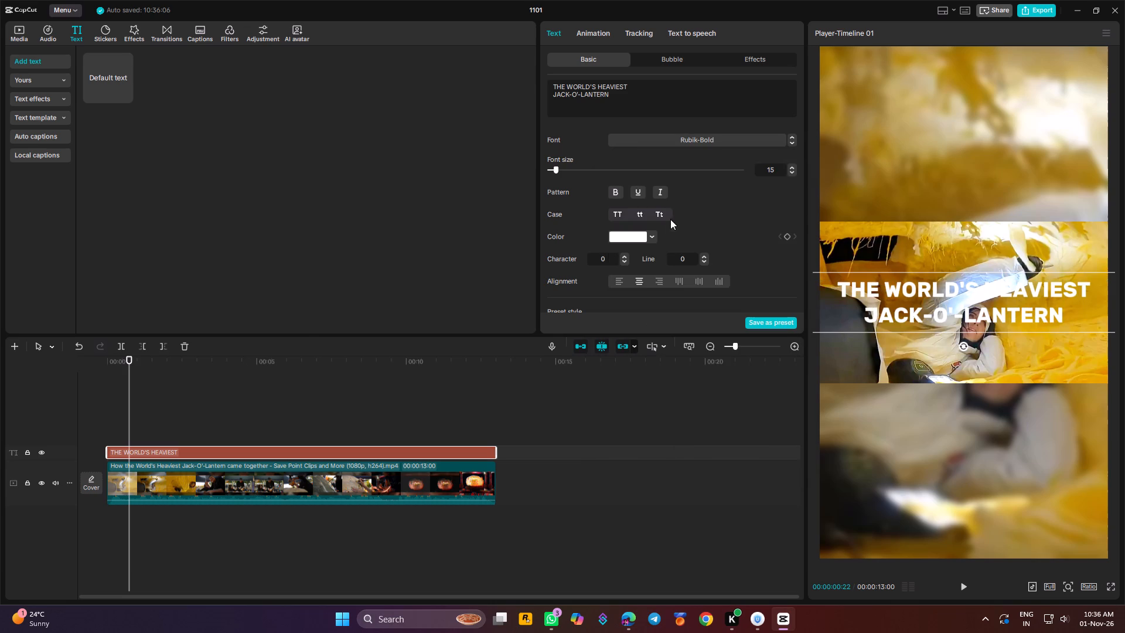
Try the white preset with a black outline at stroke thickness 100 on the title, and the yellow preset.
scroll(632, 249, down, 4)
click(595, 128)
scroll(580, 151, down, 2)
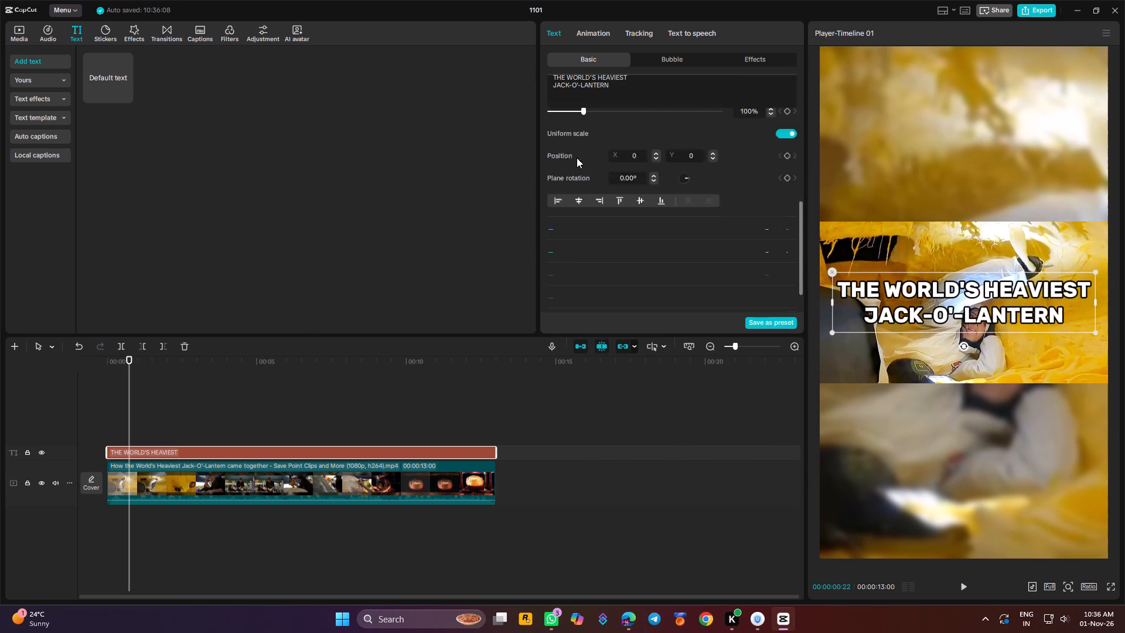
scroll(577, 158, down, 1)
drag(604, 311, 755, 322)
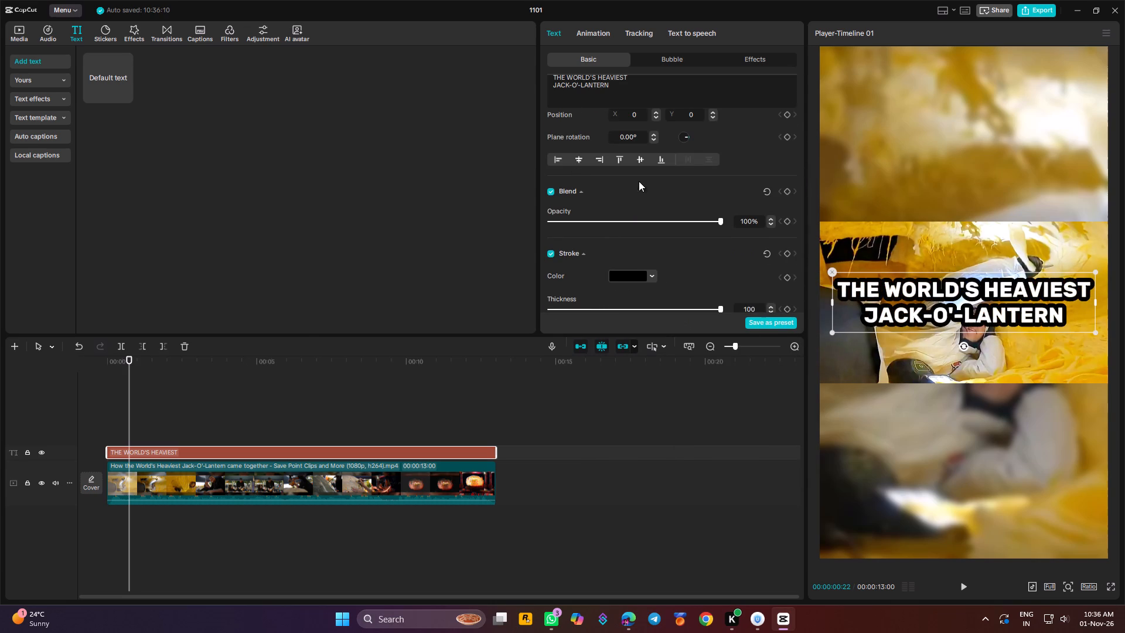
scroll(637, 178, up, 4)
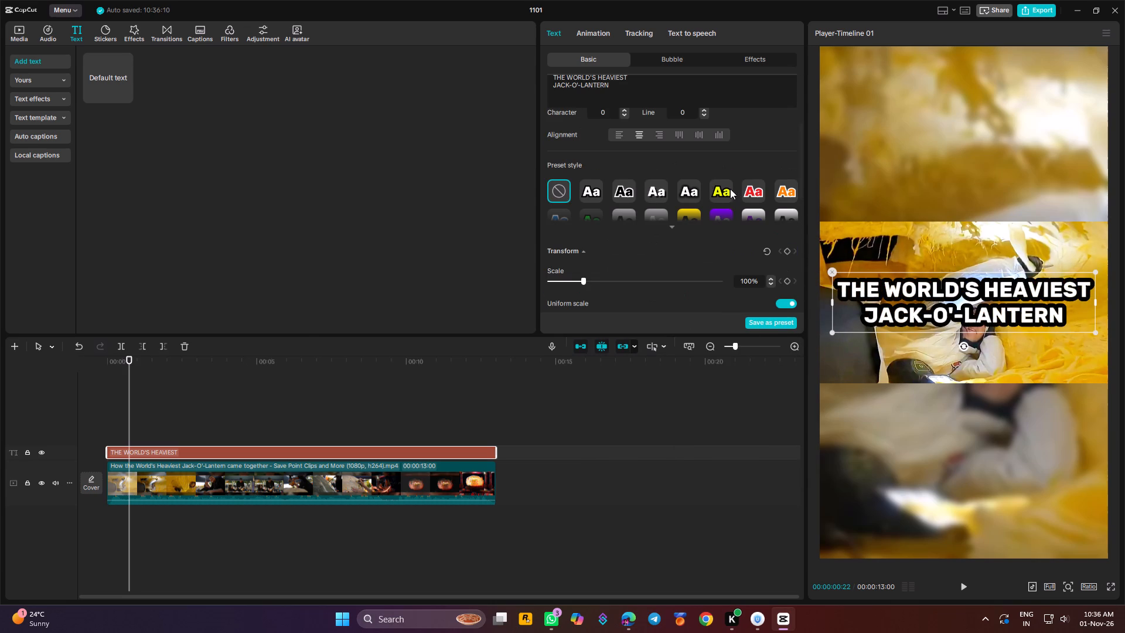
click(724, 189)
Apply the white preset with a black outline to the title and set its stroke thickness to 100.
click(595, 193)
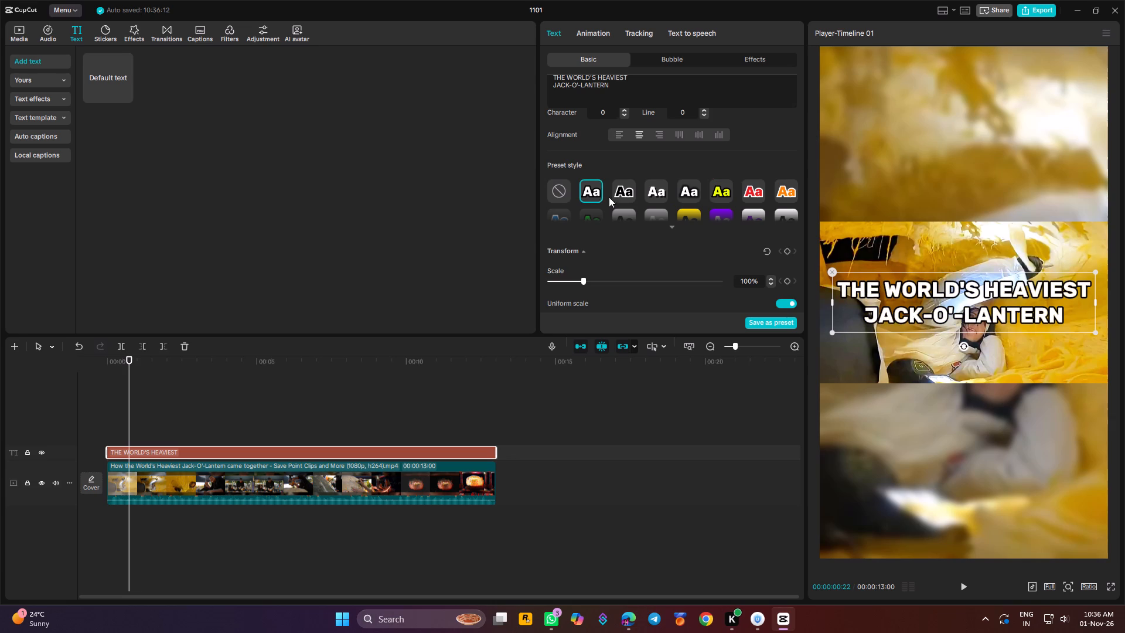
scroll(637, 197, down, 4)
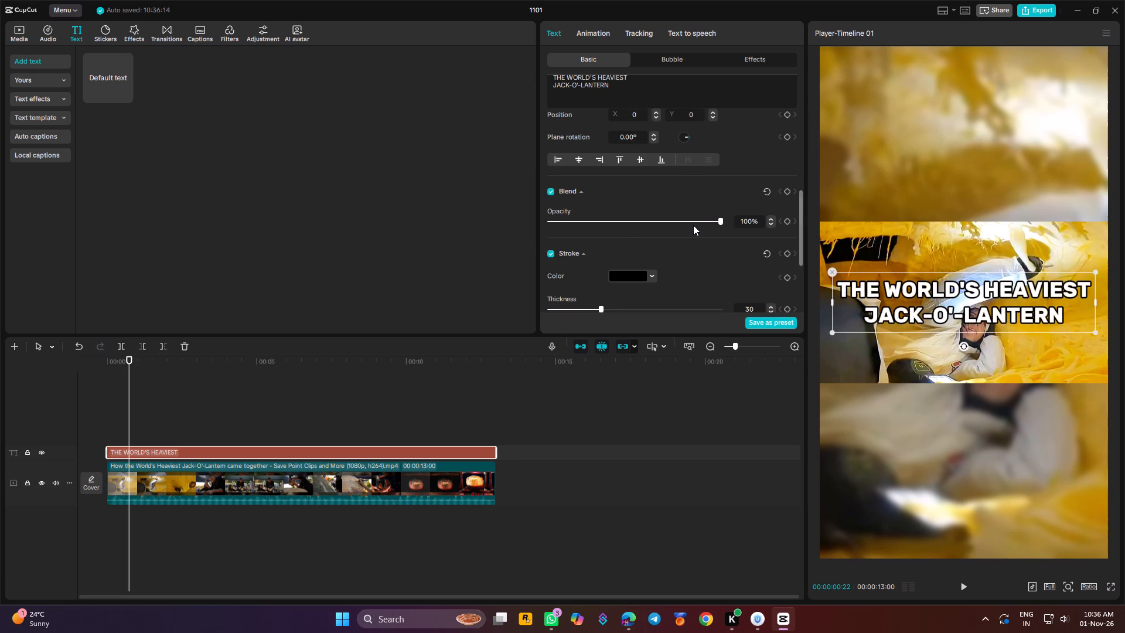
drag(601, 307, 763, 312)
scroll(597, 230, down, 4)
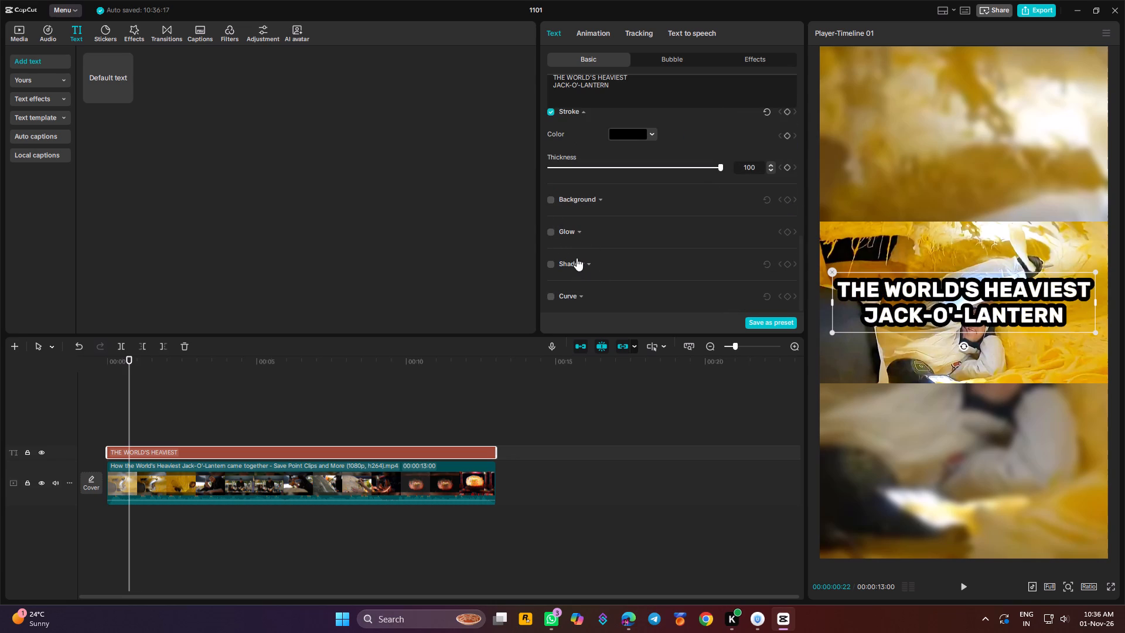
scroll(598, 262, down, 5)
Insert a jack-o'-lantern emoji at the end of the title, after "JACK-O'-LANTERN".
scroll(576, 278, up, 5)
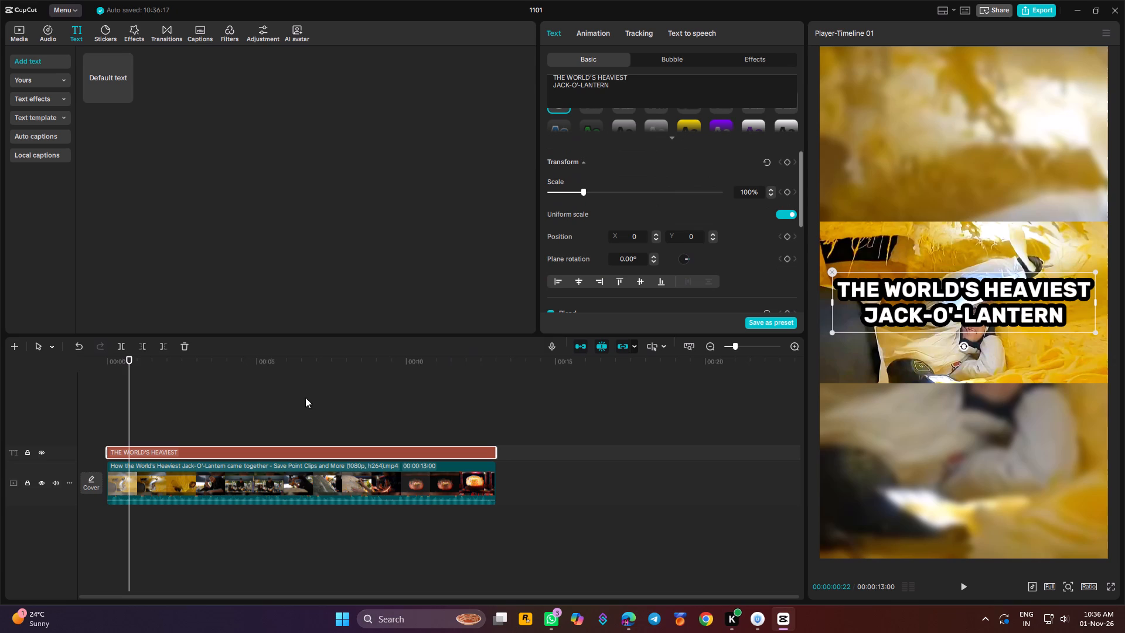
scroll(629, 185, up, 2)
click(621, 92)
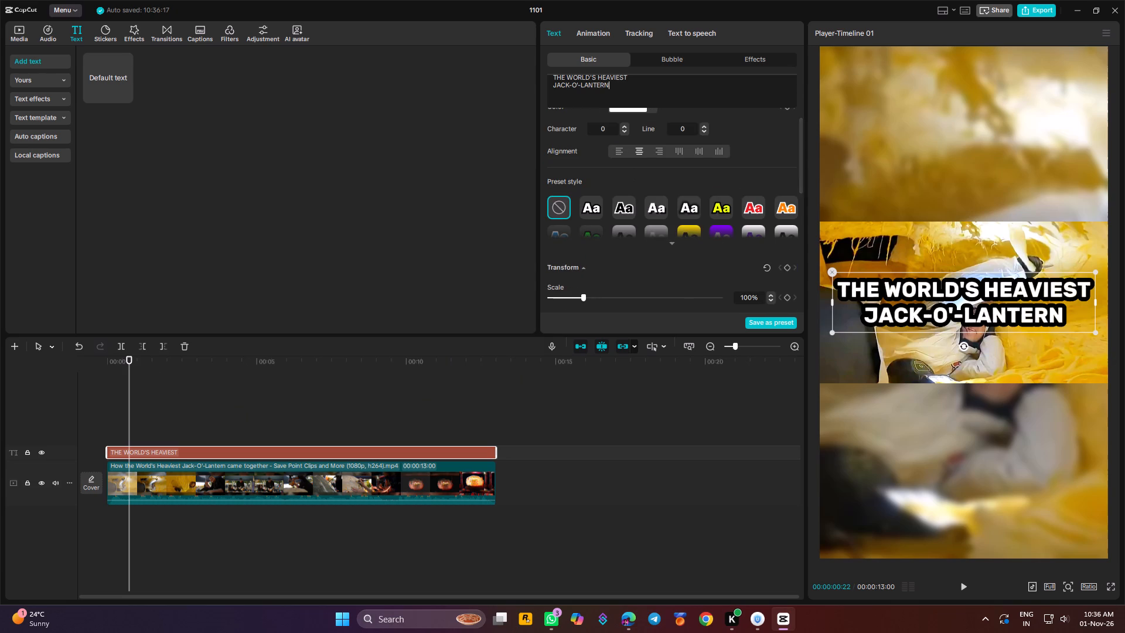
key(super+semicolon)
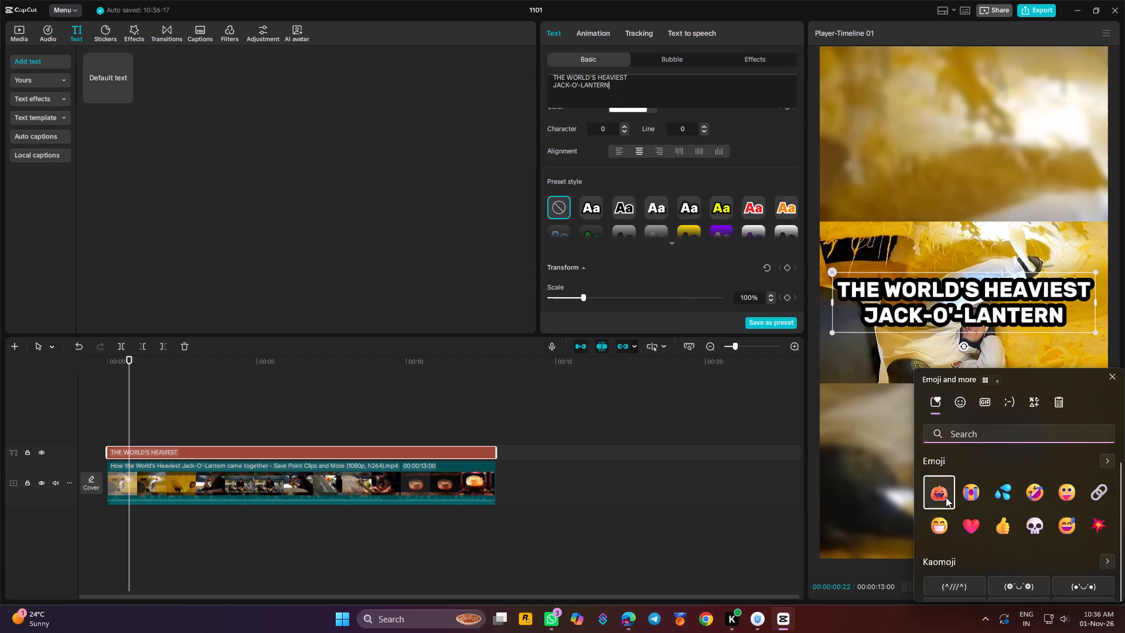
click(945, 497)
click(722, 431)
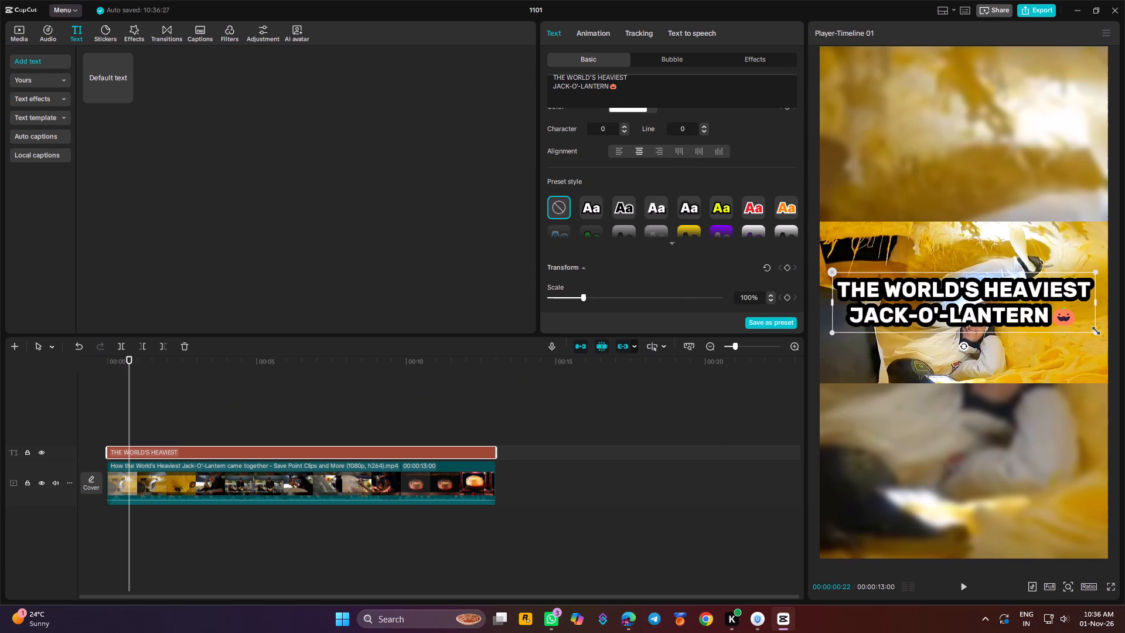
Scale the title to about 70% and place it centred in the blurred area just above the footage.
drag(1093, 329, 994, 313)
drag(990, 311, 993, 188)
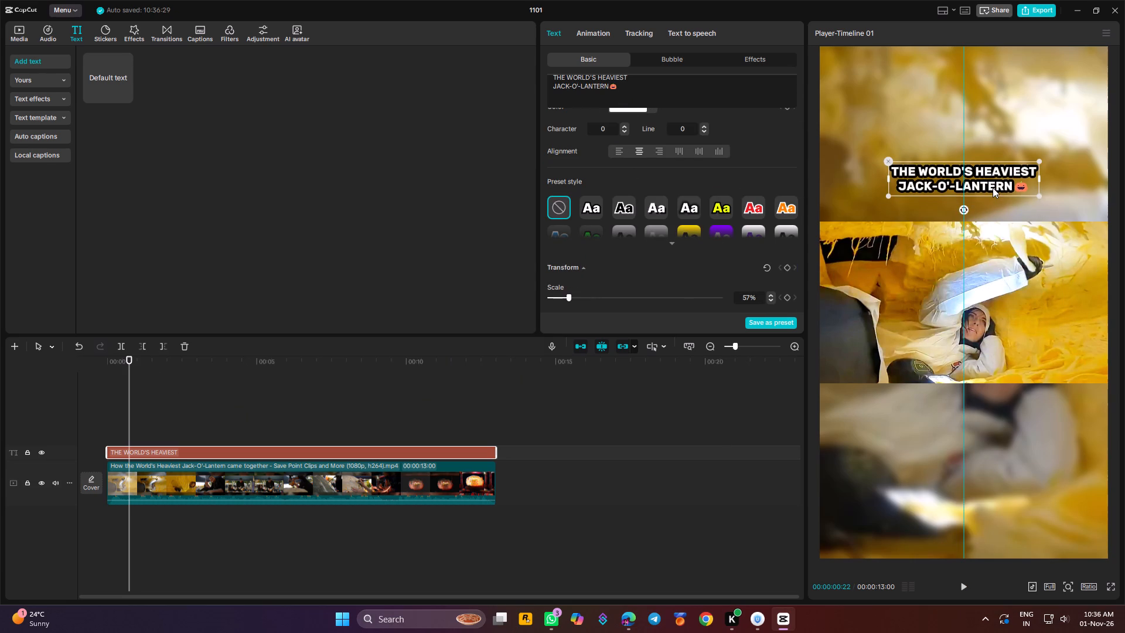
drag(993, 188, 993, 184)
drag(1037, 190, 1056, 207)
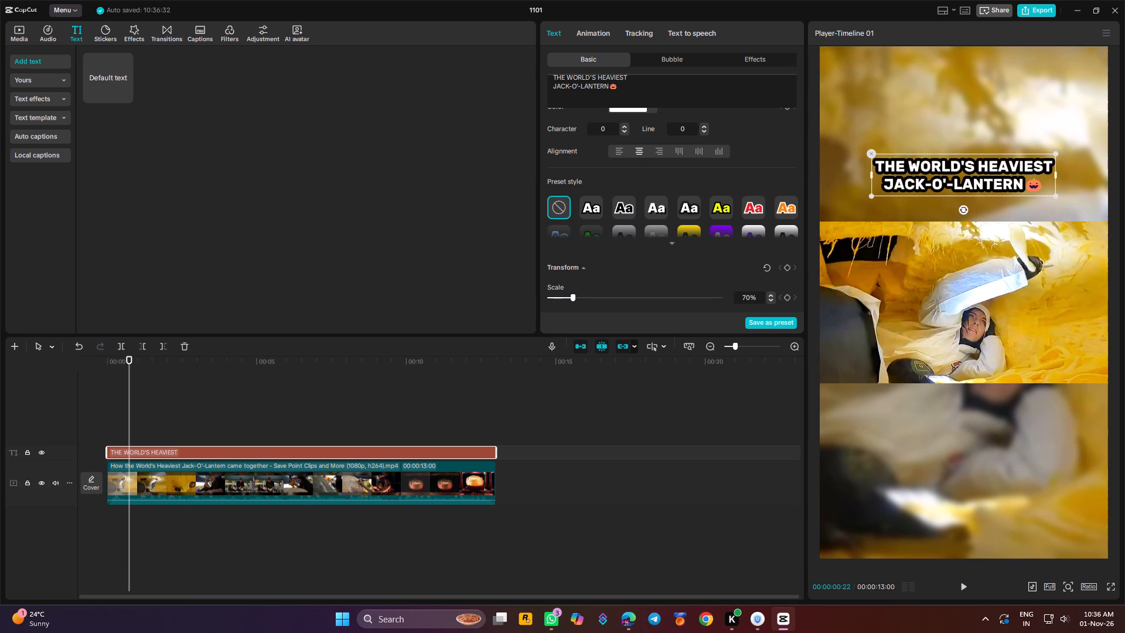
Insert a space between "JACK-O'-LANTERN" and the pumpkin emoji in the title.
click(612, 87)
key(space)
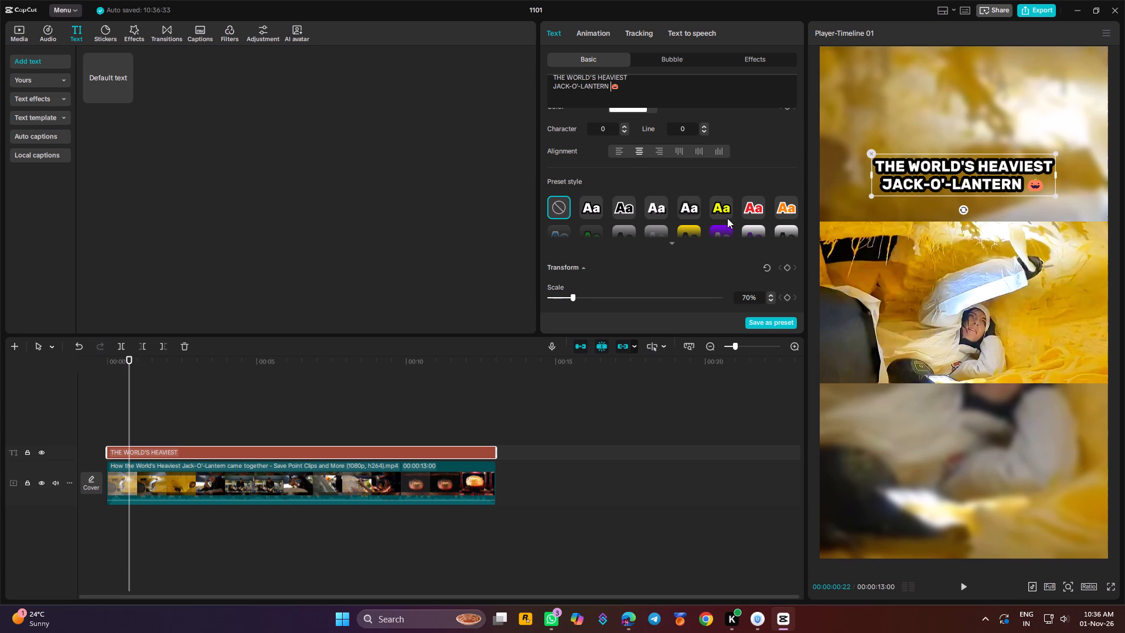
click(468, 165)
Apply bold to the title and try the lowercase and uppercase case options.
scroll(671, 165, up, 2)
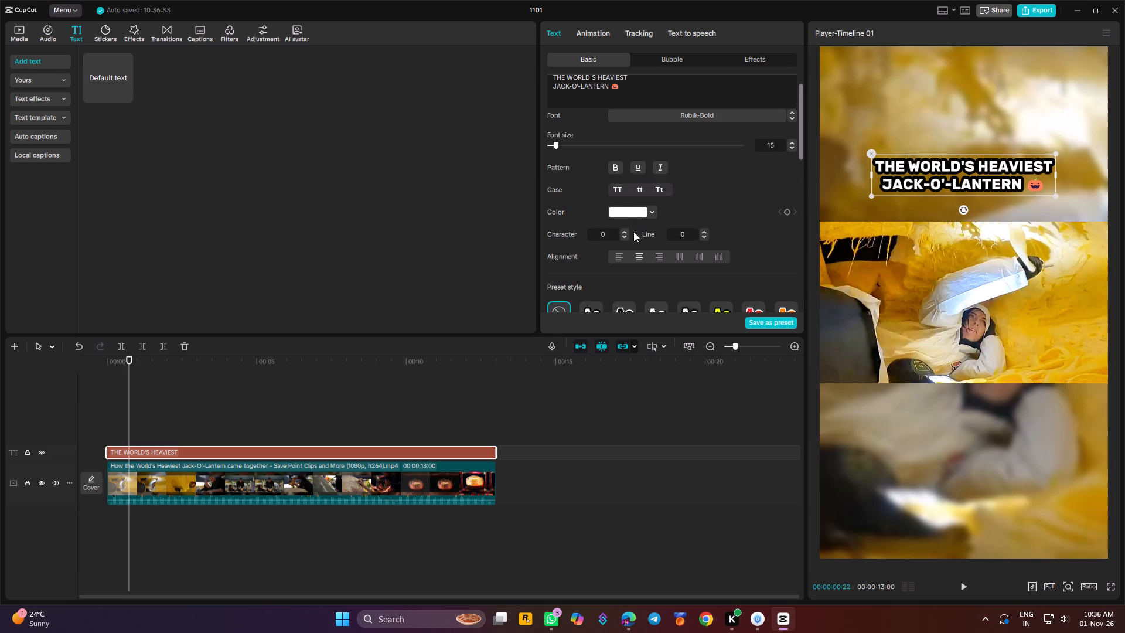
click(616, 169)
click(639, 190)
click(623, 192)
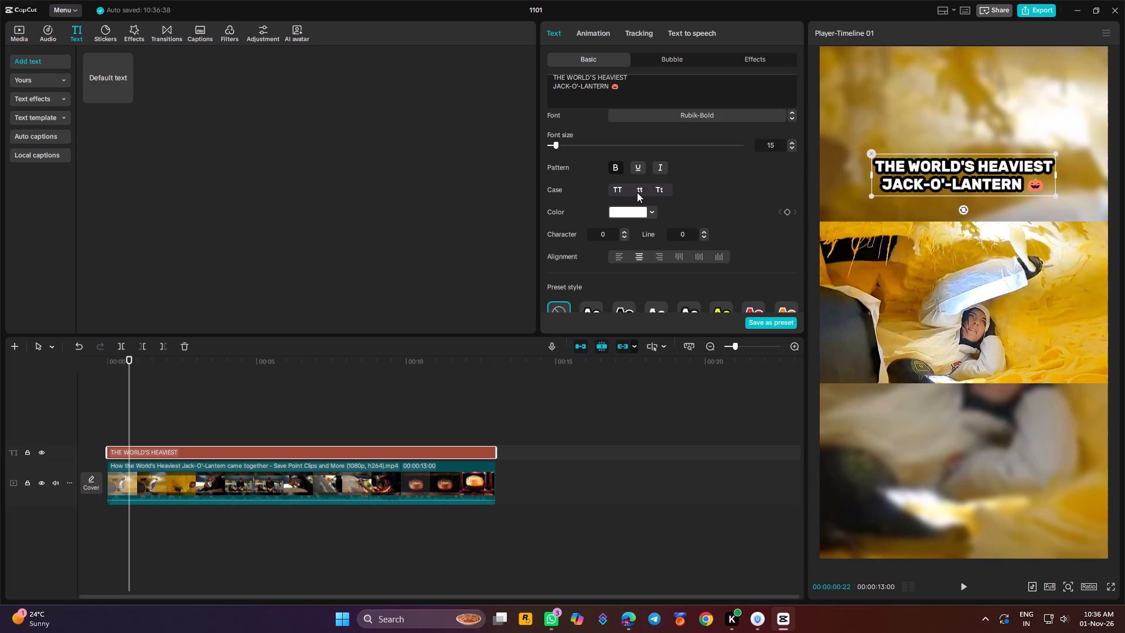
click(637, 192)
click(622, 190)
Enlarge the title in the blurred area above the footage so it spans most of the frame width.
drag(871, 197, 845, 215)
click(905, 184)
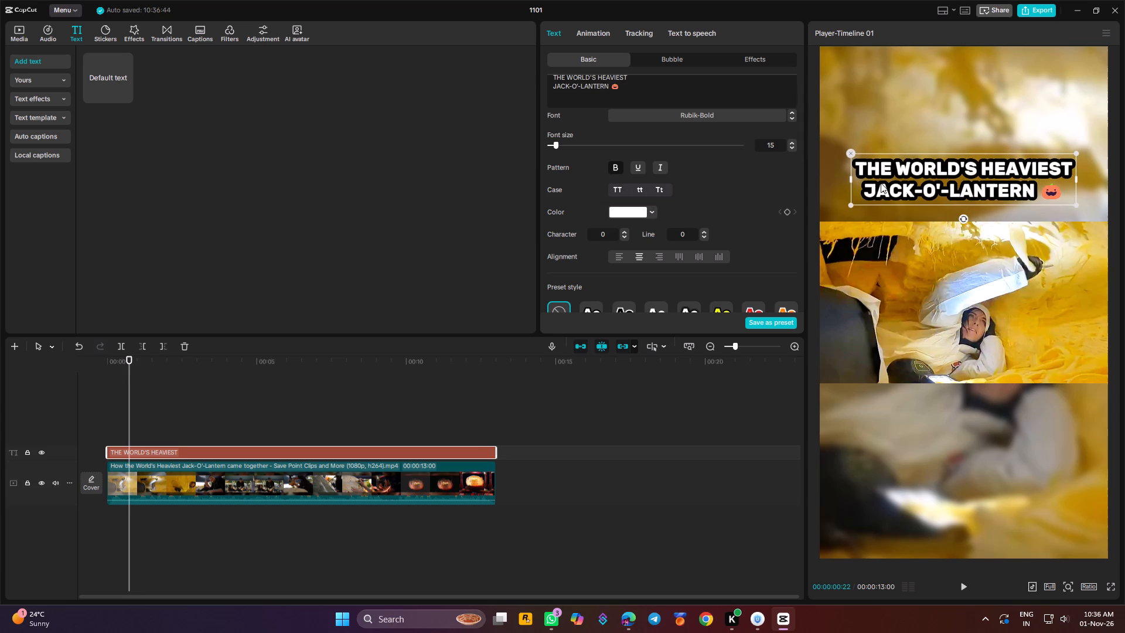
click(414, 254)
Use Snipping Tool text extraction on the clip's uncropped frame to copy the caption "CARVED BY HAND".
click(290, 508)
click(301, 486)
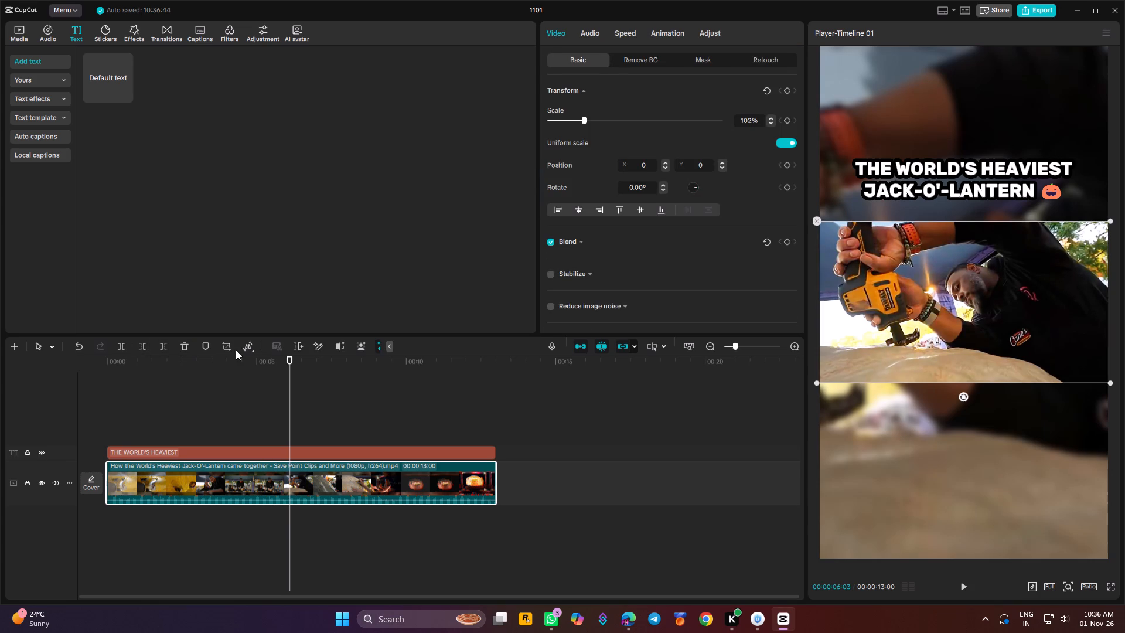
click(229, 345)
key(Print)
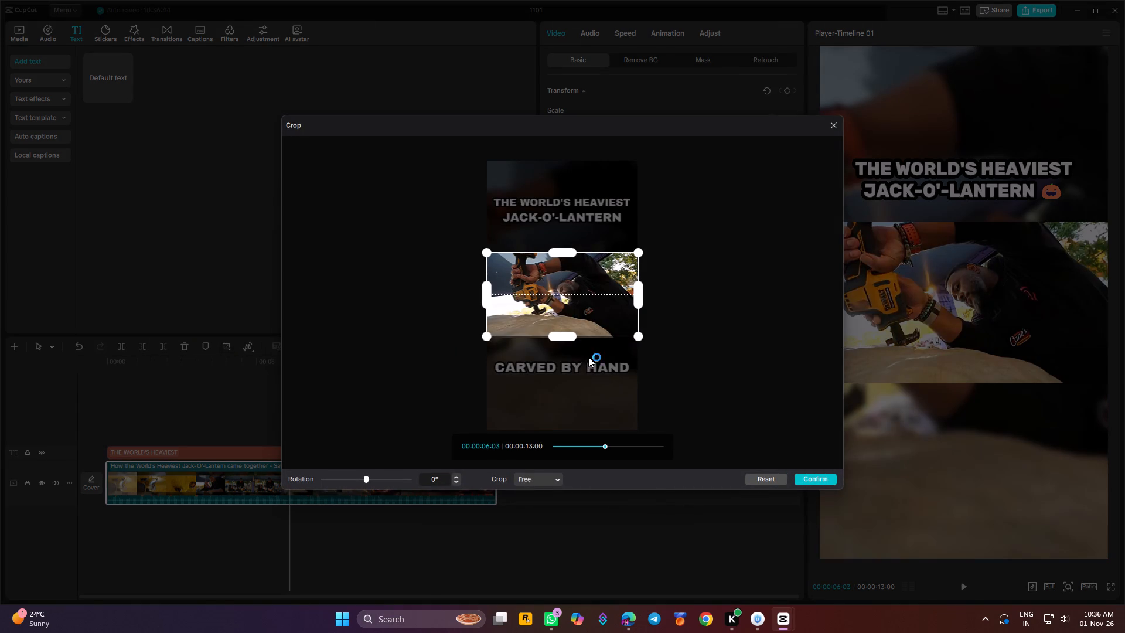
click(621, 25)
drag(444, 314, 709, 439)
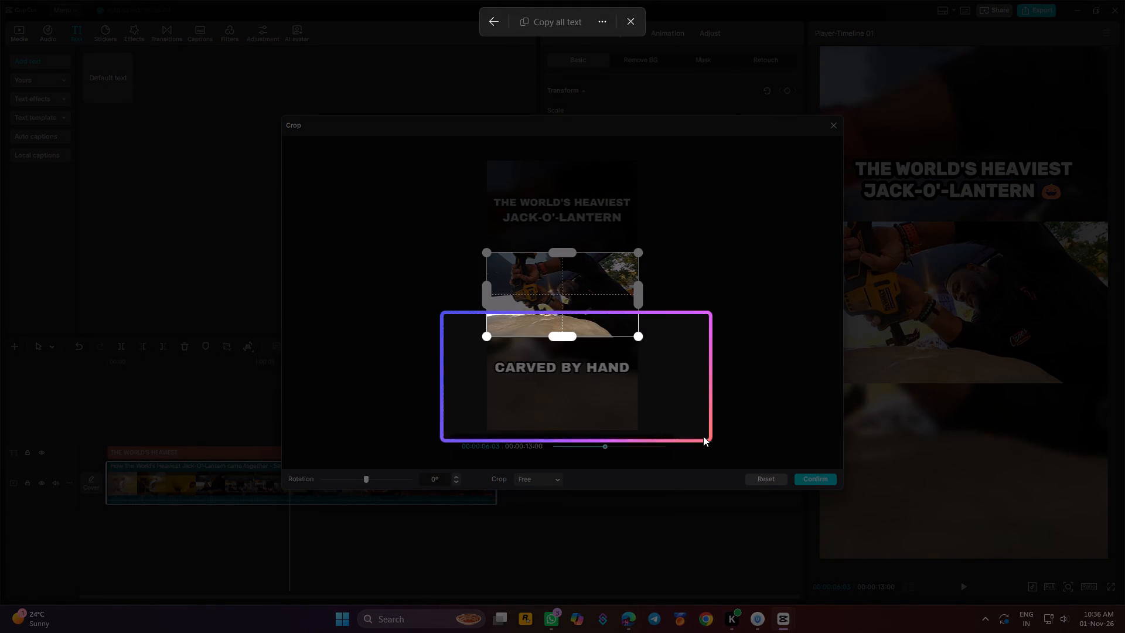
drag(498, 366, 597, 376)
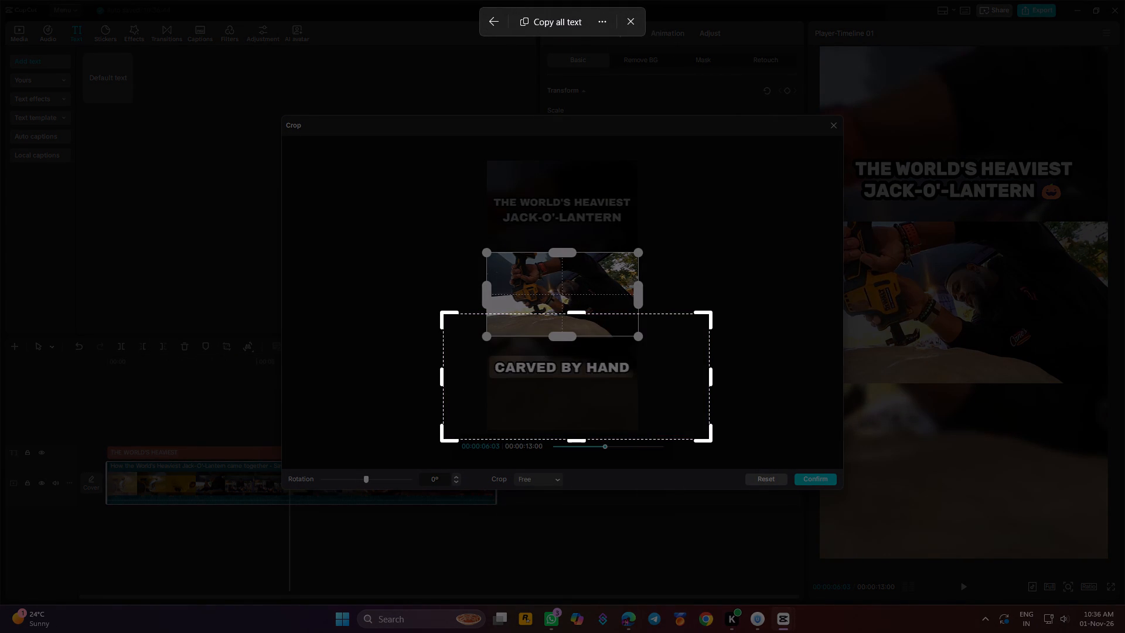
drag(630, 369, 463, 355)
key(ctrl+c)
click(836, 122)
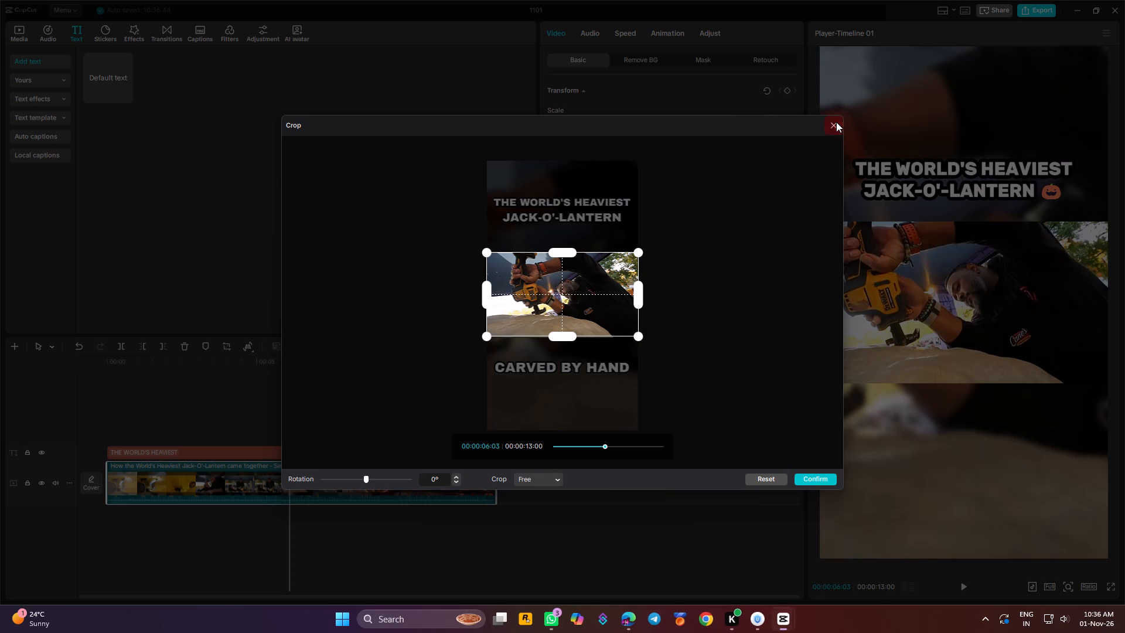
Add a default text on a new track above the title, spanning the whole video from start to end.
drag(114, 87, 90, 423)
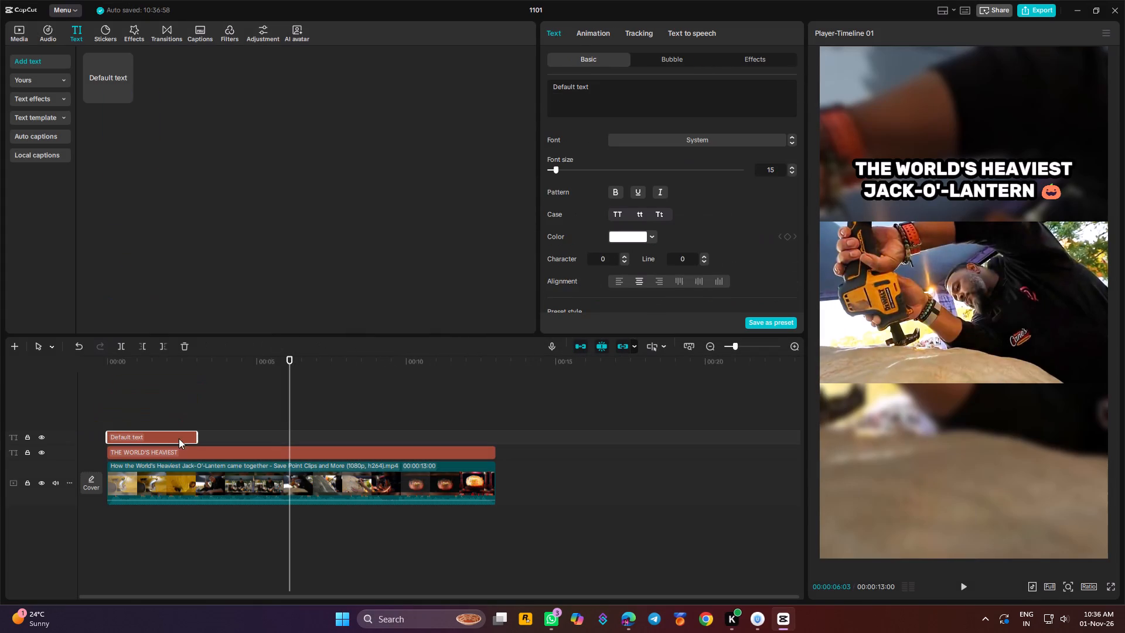
drag(199, 437, 495, 452)
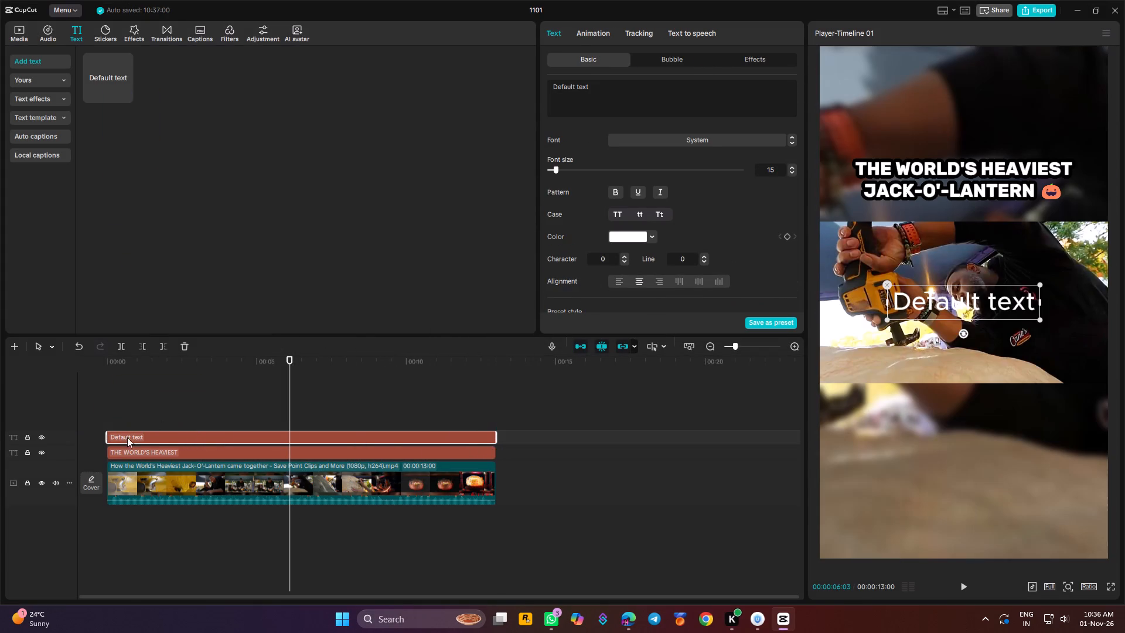
click(119, 452)
drag(105, 450, 81, 449)
Replace the new text's placeholder with the copied "CARVED BY HAND" and set its font to Rubik-Bold.
click(150, 433)
drag(620, 101, 622, 94)
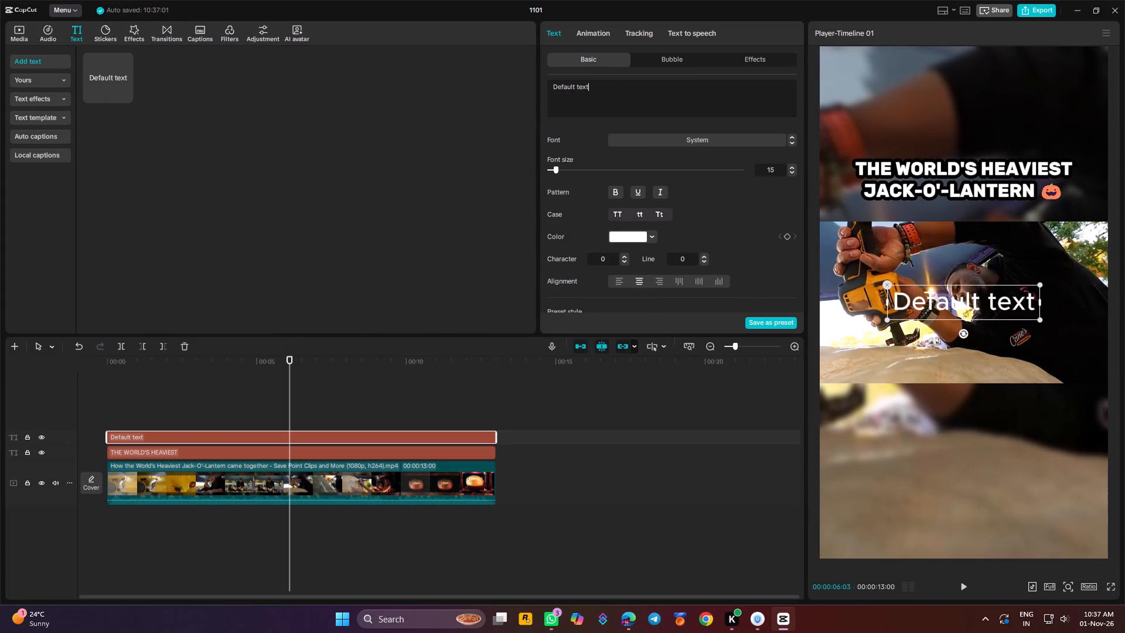
drag(622, 94, 483, 83)
key(ctrl+v)
click(691, 139)
click(669, 221)
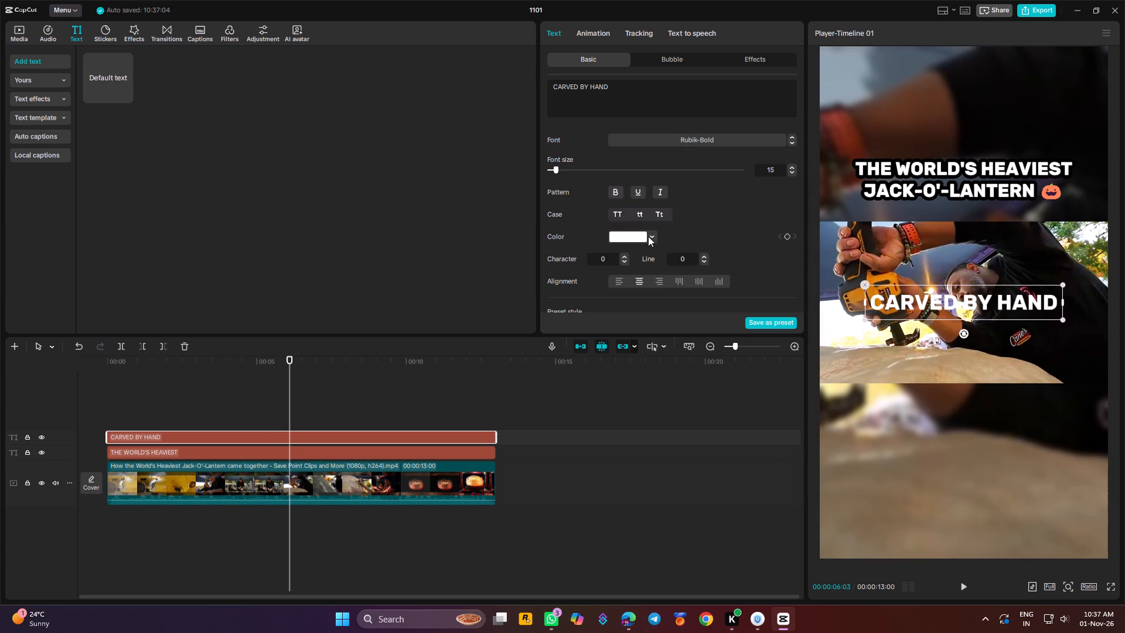
Apply the white preset style with a black outline to the "CARVED BY HAND" caption and thicken its stroke.
scroll(618, 271, down, 4)
click(589, 125)
scroll(656, 257, down, 4)
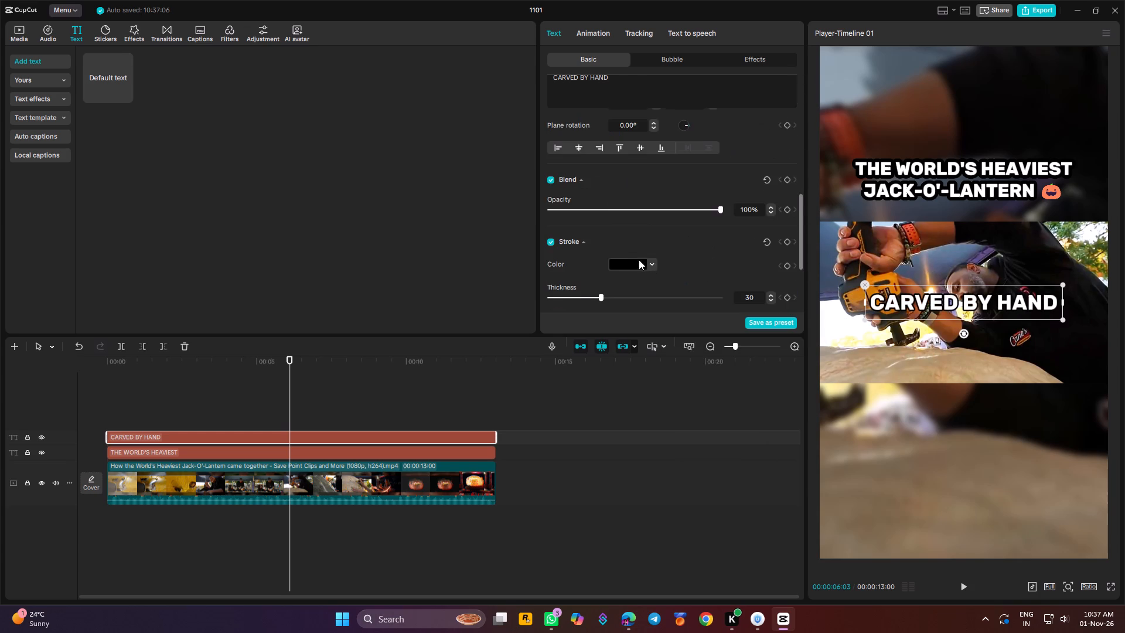
drag(612, 246, 691, 250)
drag(696, 244, 763, 234)
Add a jack-o'-lantern emoji at each end of "CARVED BY HAND", with a space before the closing one.
scroll(621, 206, up, 9)
click(616, 86)
key(space)
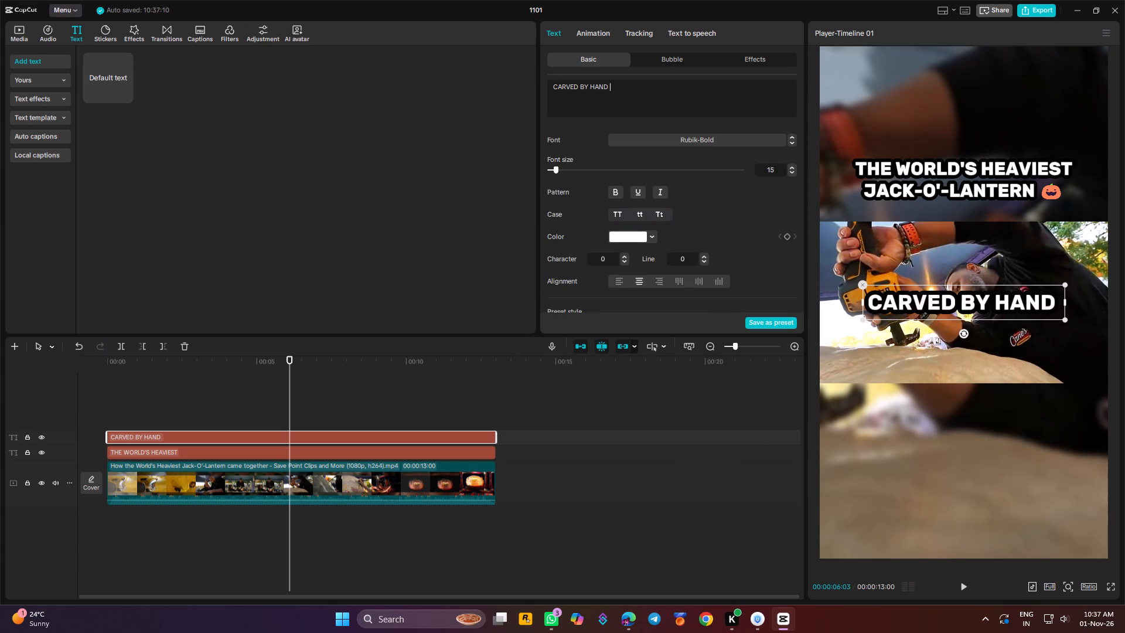
key(super+semicolon)
click(646, 219)
click(582, 115)
click(549, 85)
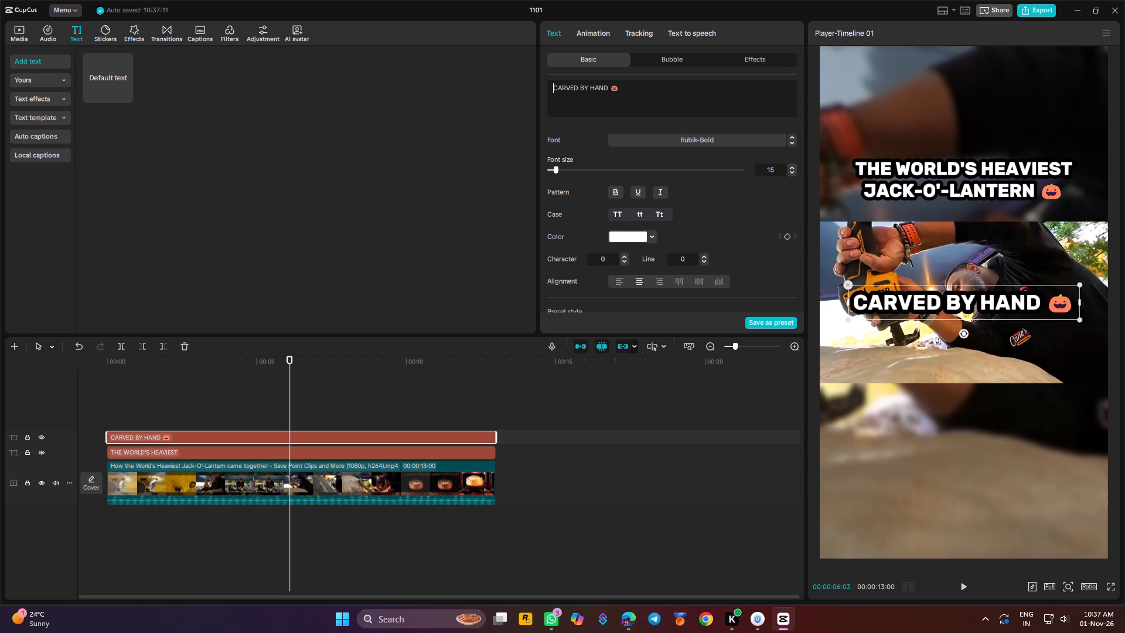
key(super+semicolon)
click(646, 207)
click(588, 105)
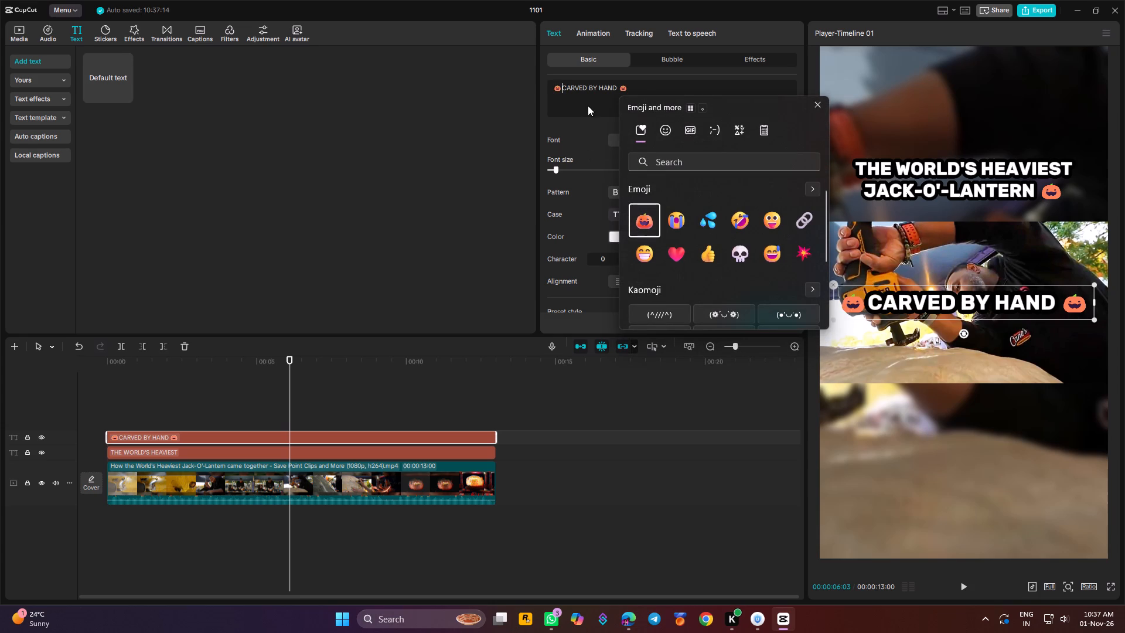
click(634, 90)
Place the "CARVED BY HAND" caption centred in the blurred area below the footage and shrink it to about 60% of the frame width.
drag(929, 301, 929, 409)
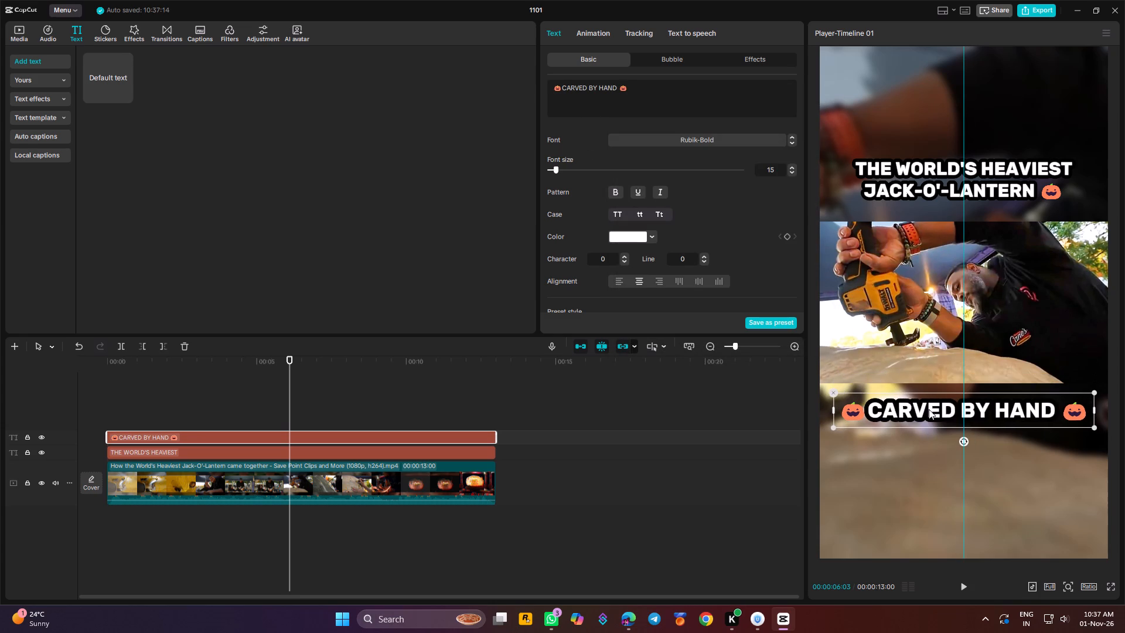
drag(929, 409, 926, 409)
drag(1093, 427, 1031, 426)
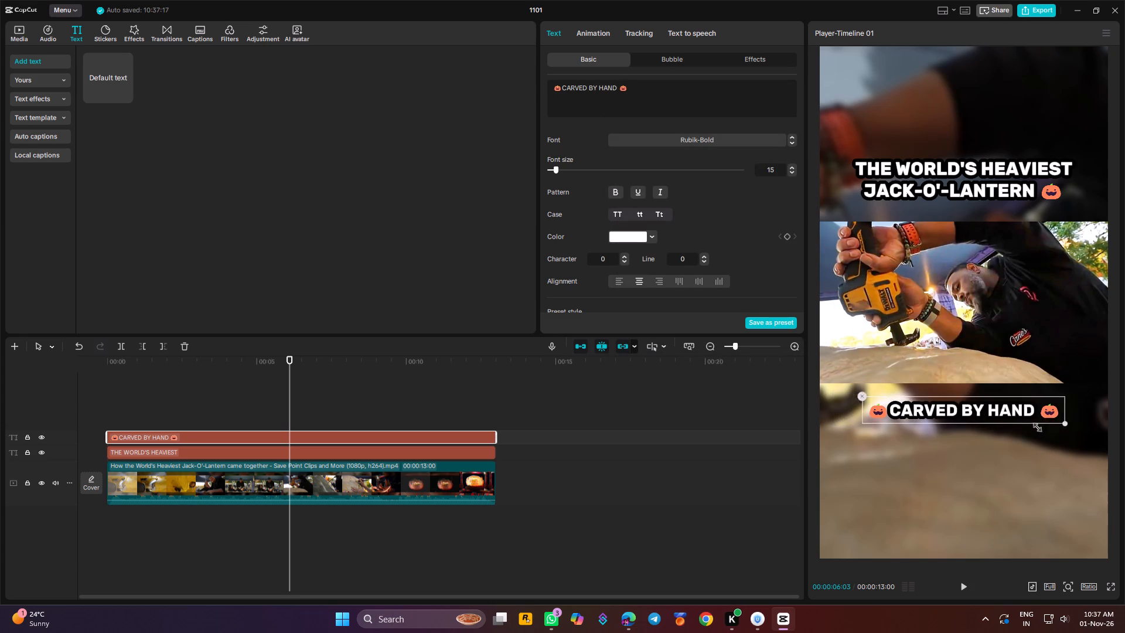
drag(1031, 426, 1011, 427)
click(986, 413)
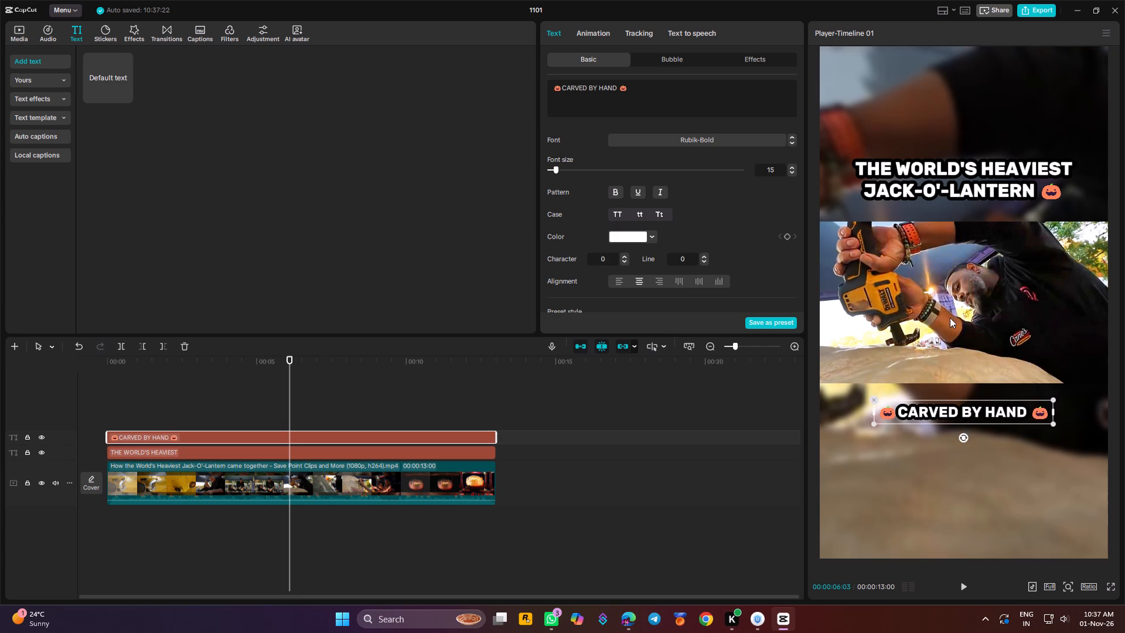
Shrink the title to a little over half the frame width, keep it centred just above the footage, and preview it.
click(947, 188)
drag(950, 183, 949, 189)
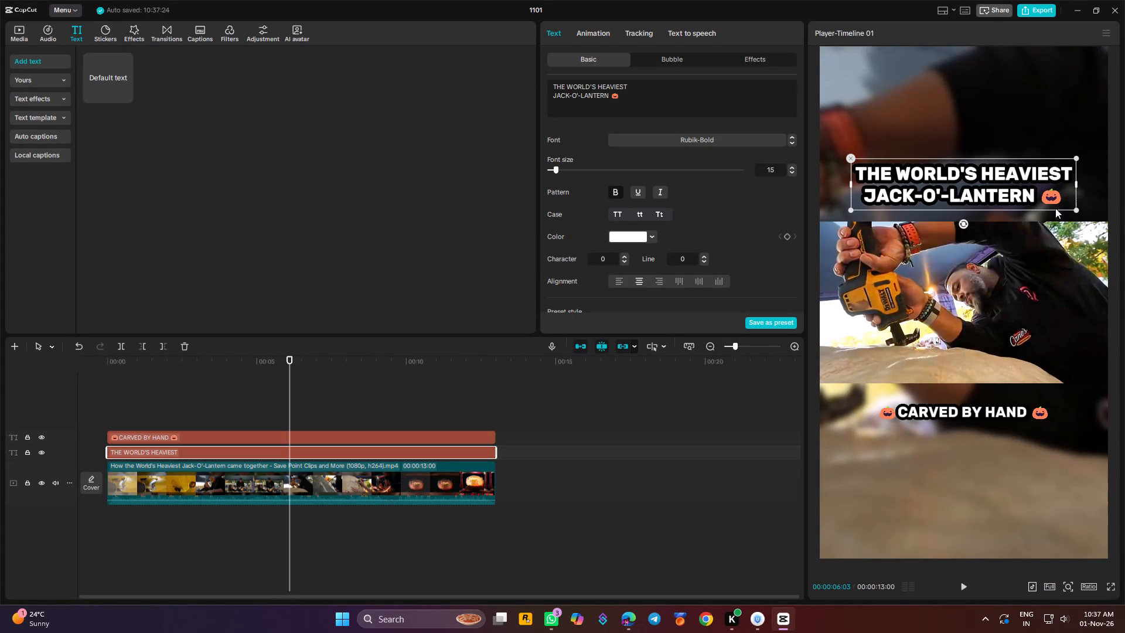
drag(1078, 212, 1015, 200)
drag(994, 186, 993, 195)
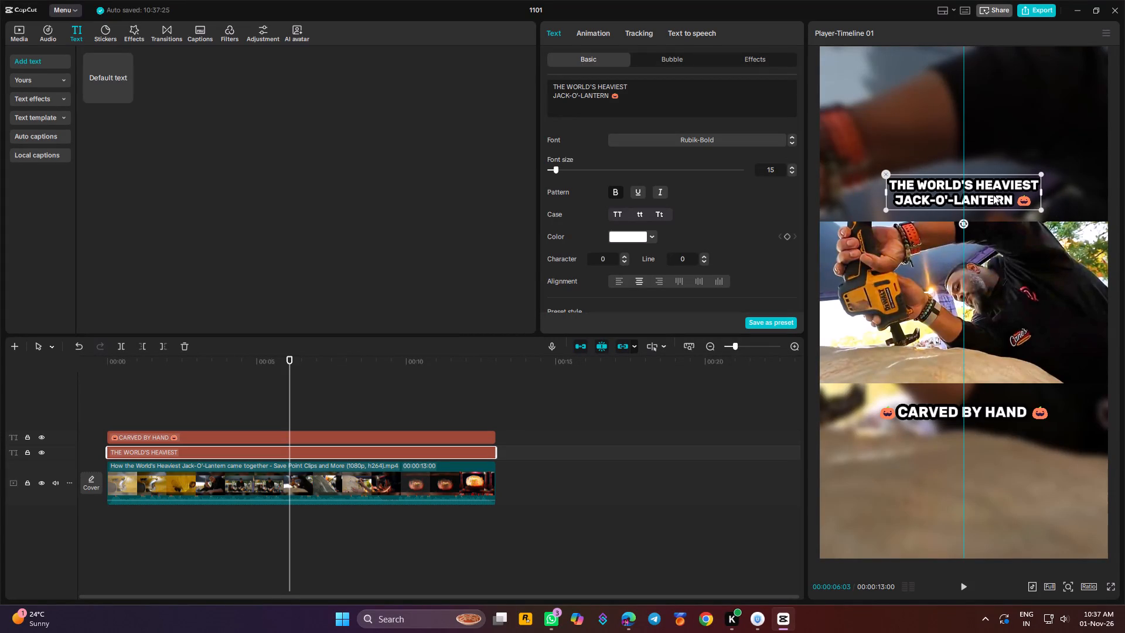
drag(993, 195, 993, 192)
key(space)
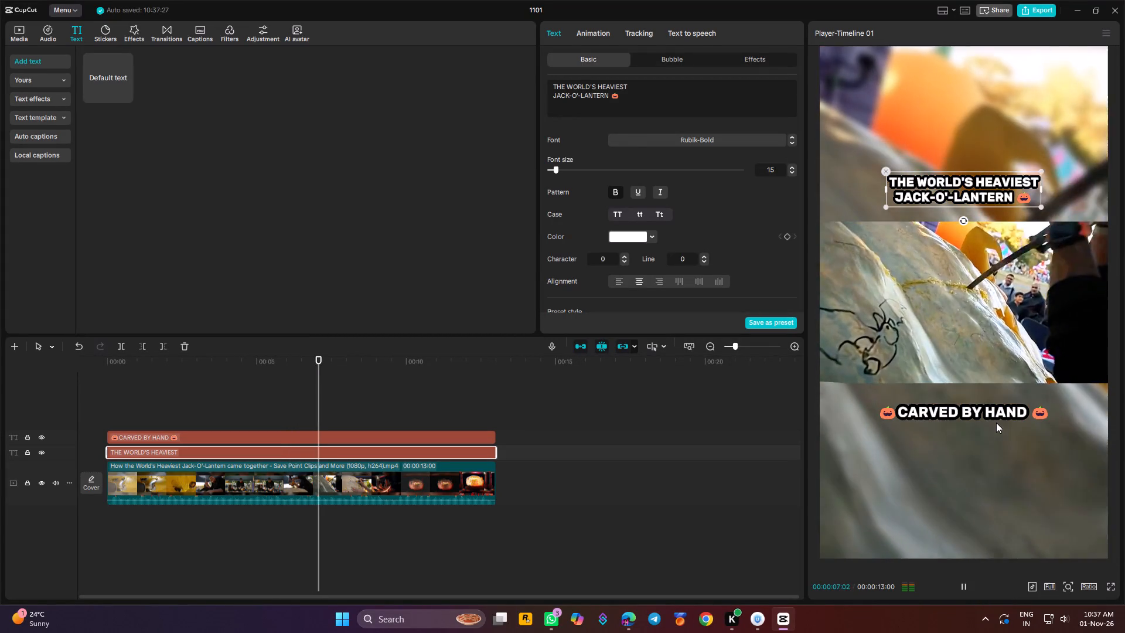
Shrink the "CARVED BY HAND" caption to about 40% of the frame width and move it up against the footage's bottom edge.
click(998, 416)
drag(1056, 424, 998, 413)
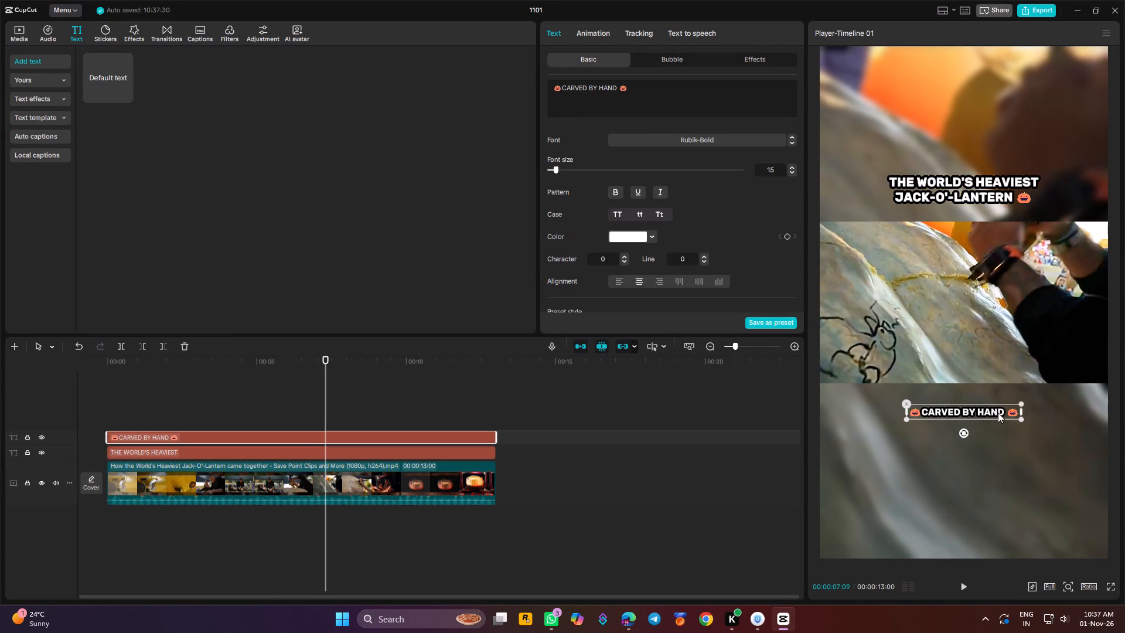
drag(977, 409, 979, 394)
key(space)
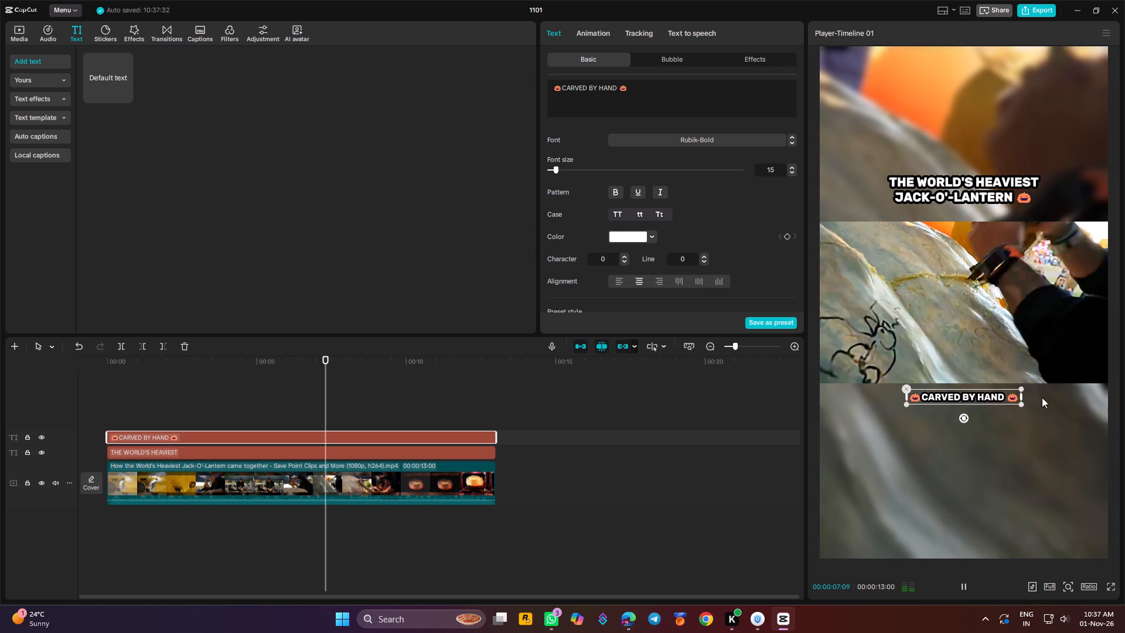
Enlarge the title slightly to about 60% of the frame width, seat it against the footage's top edge, and play the result.
click(957, 192)
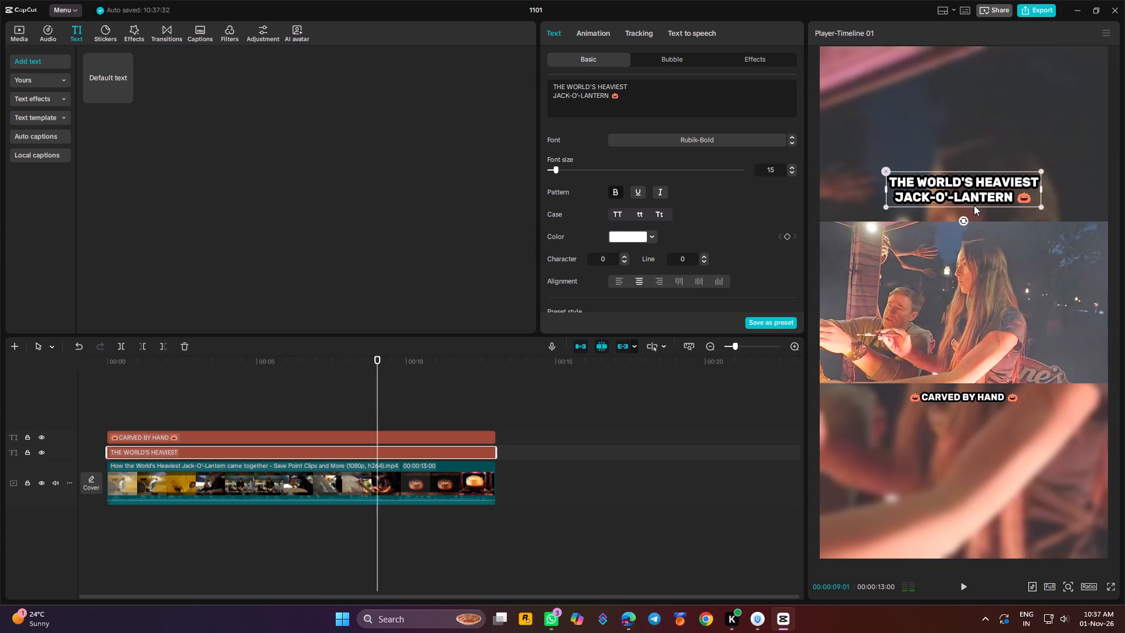
drag(979, 188, 976, 201)
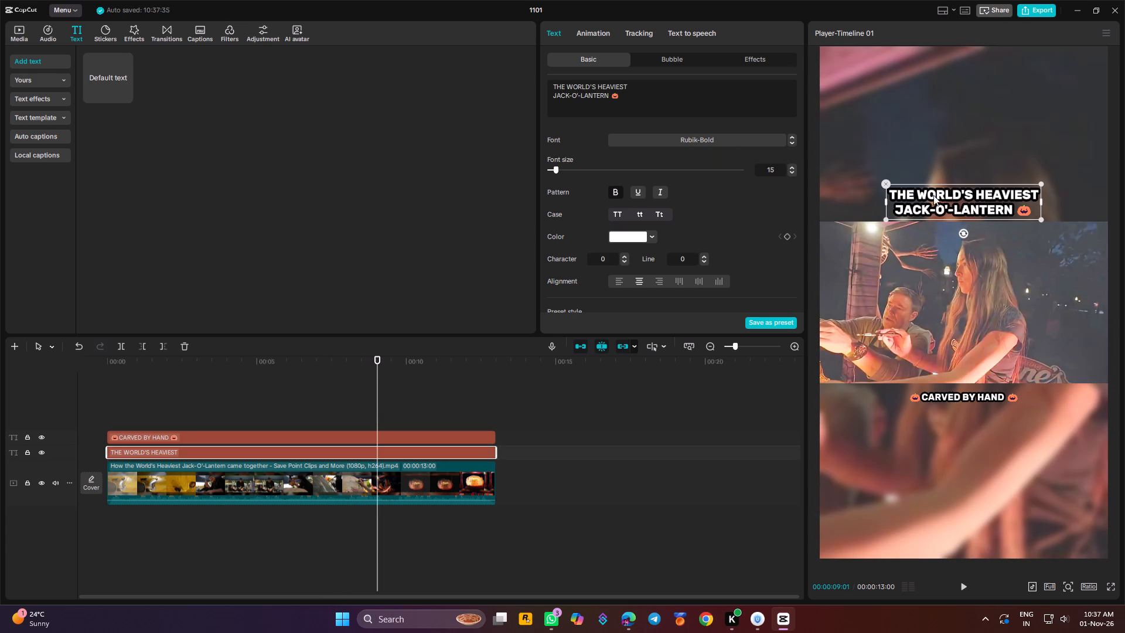
drag(1042, 185, 1055, 176)
click(987, 193)
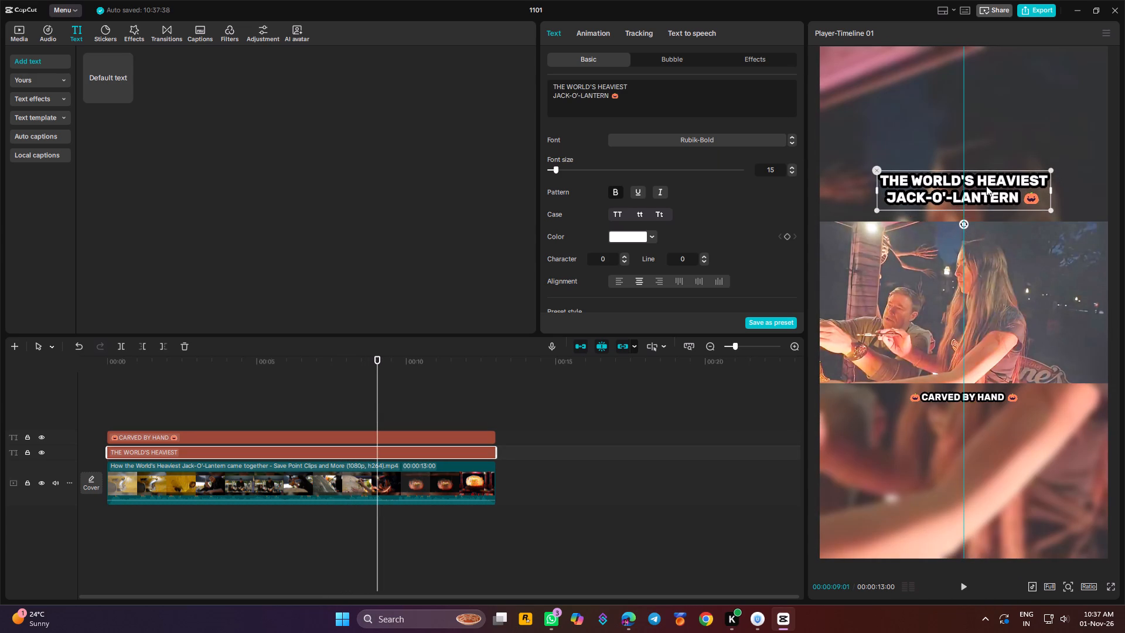
key(space)
click(587, 432)
key(space)
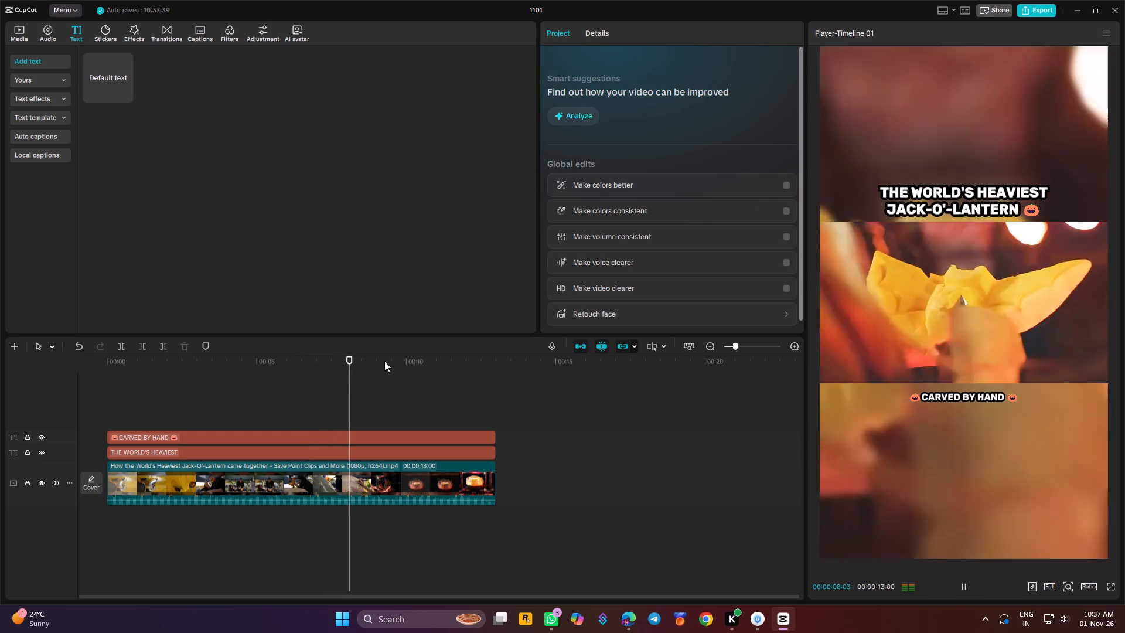
key(space)
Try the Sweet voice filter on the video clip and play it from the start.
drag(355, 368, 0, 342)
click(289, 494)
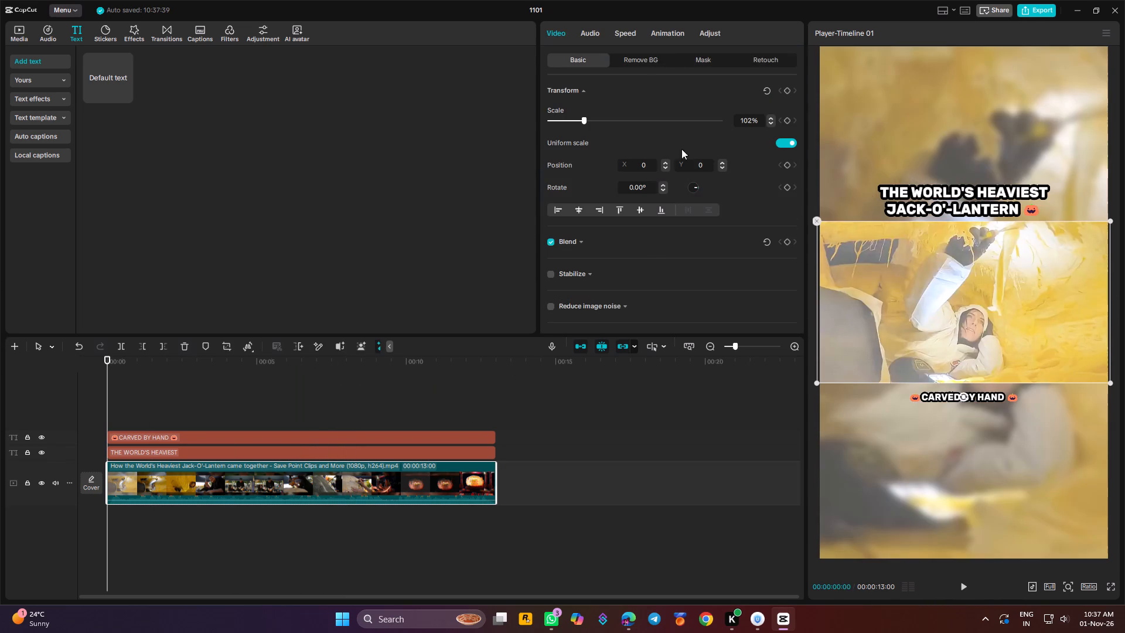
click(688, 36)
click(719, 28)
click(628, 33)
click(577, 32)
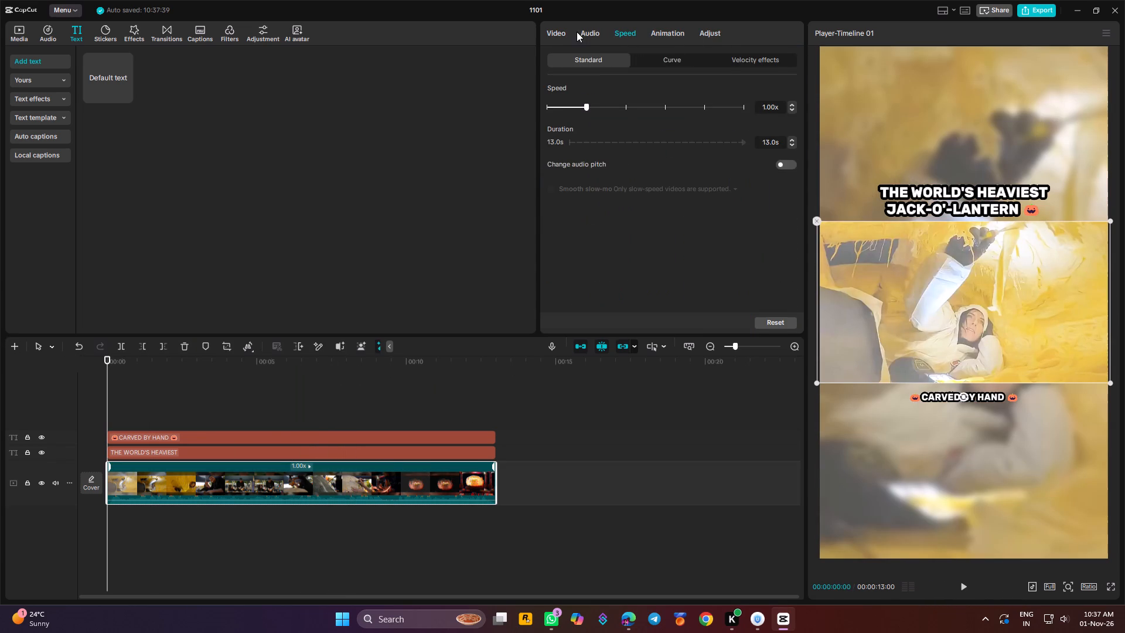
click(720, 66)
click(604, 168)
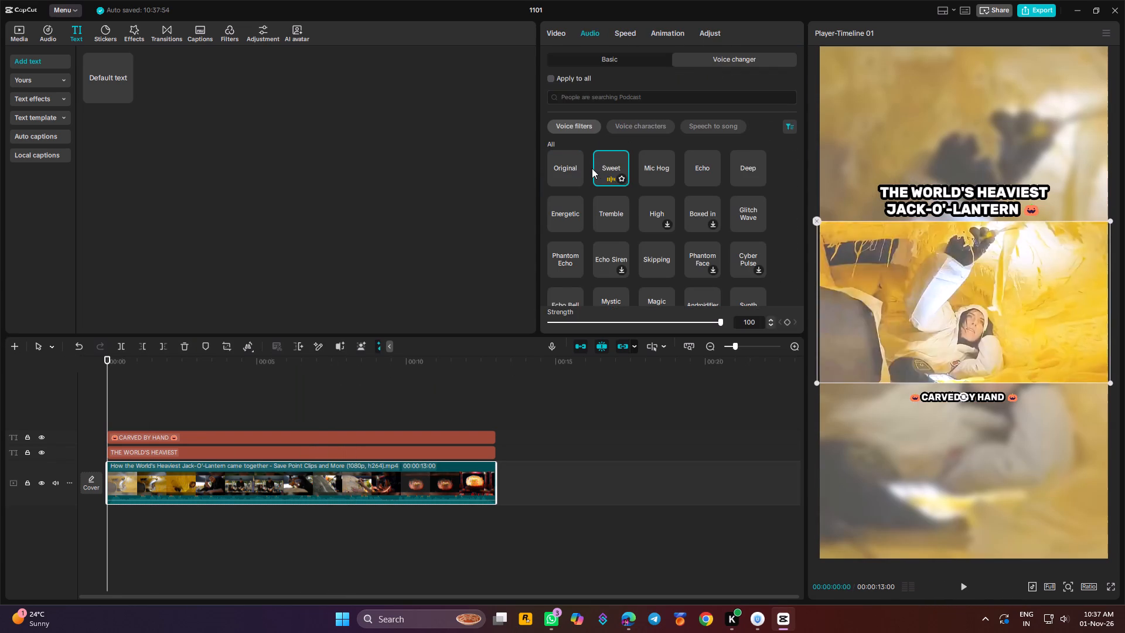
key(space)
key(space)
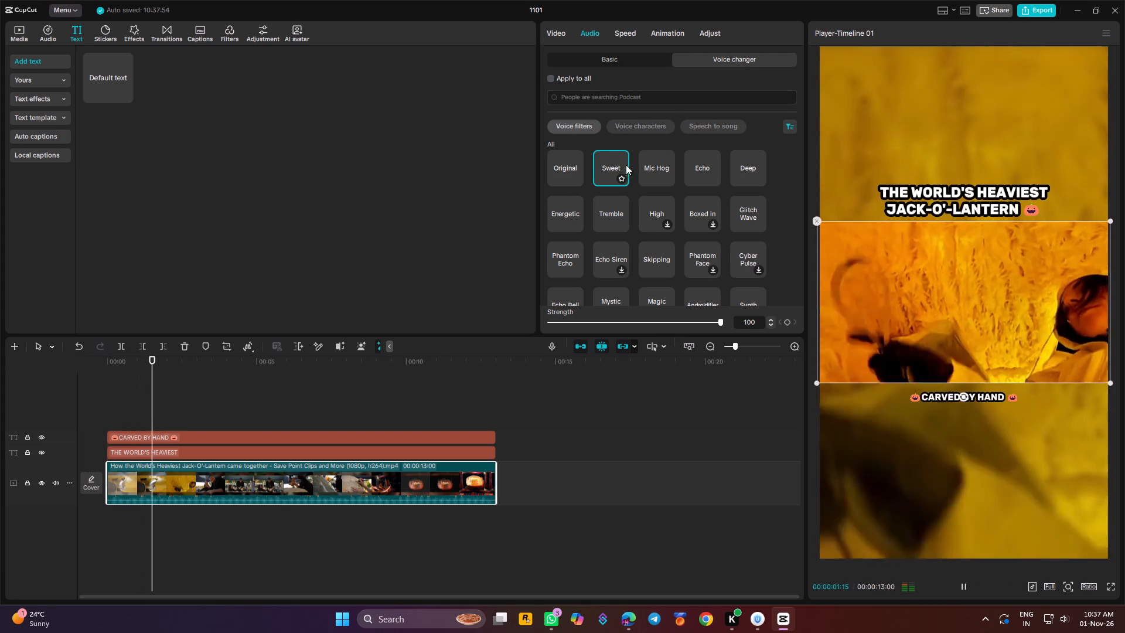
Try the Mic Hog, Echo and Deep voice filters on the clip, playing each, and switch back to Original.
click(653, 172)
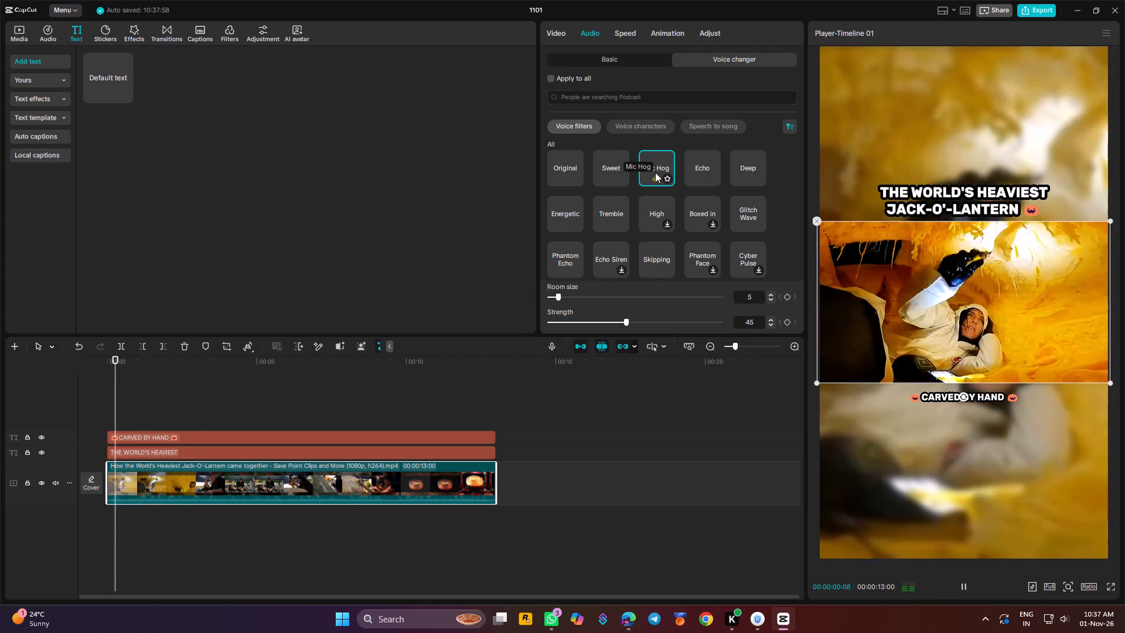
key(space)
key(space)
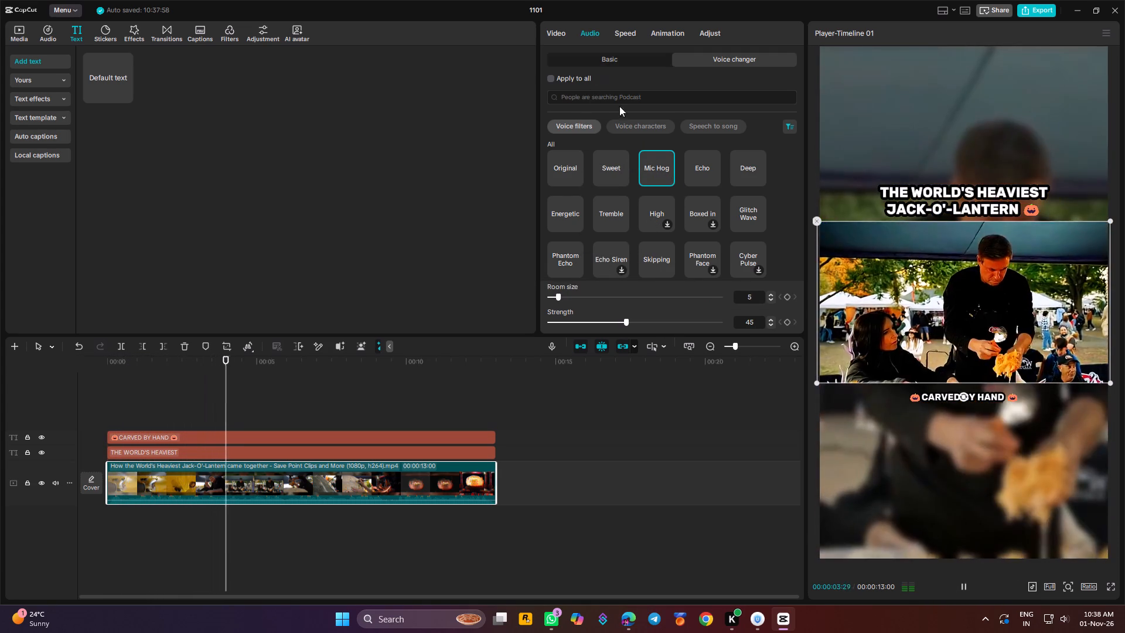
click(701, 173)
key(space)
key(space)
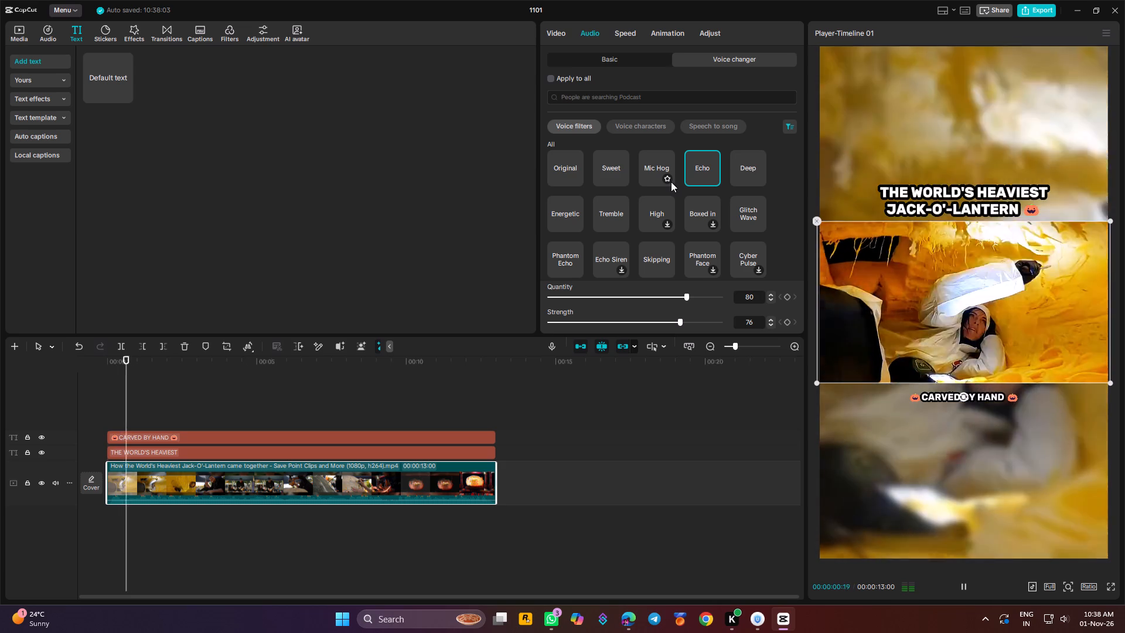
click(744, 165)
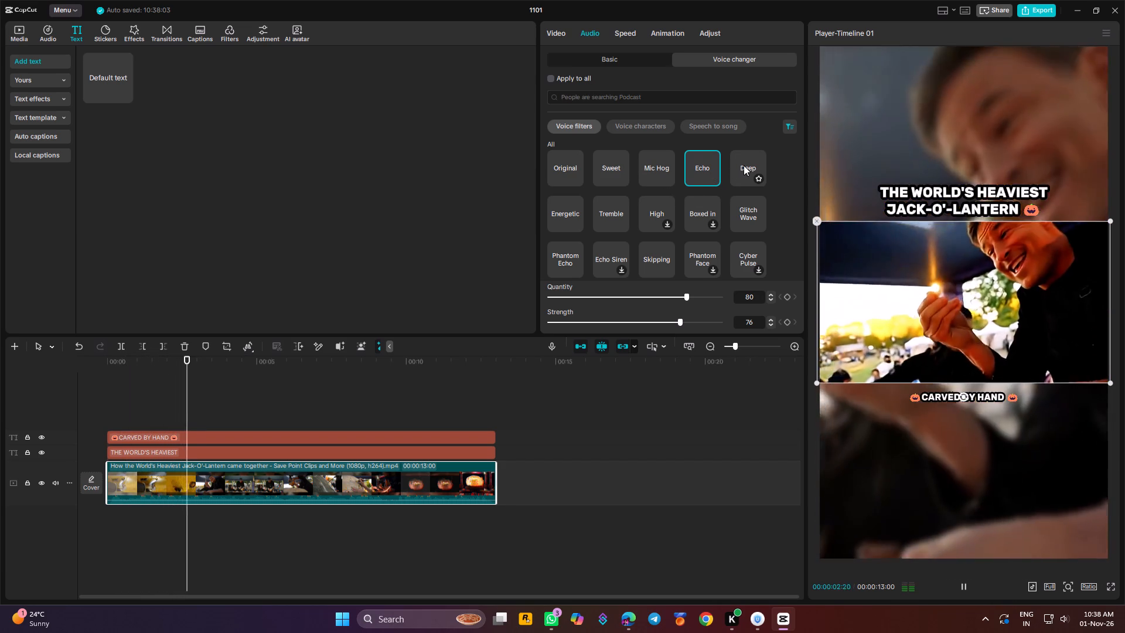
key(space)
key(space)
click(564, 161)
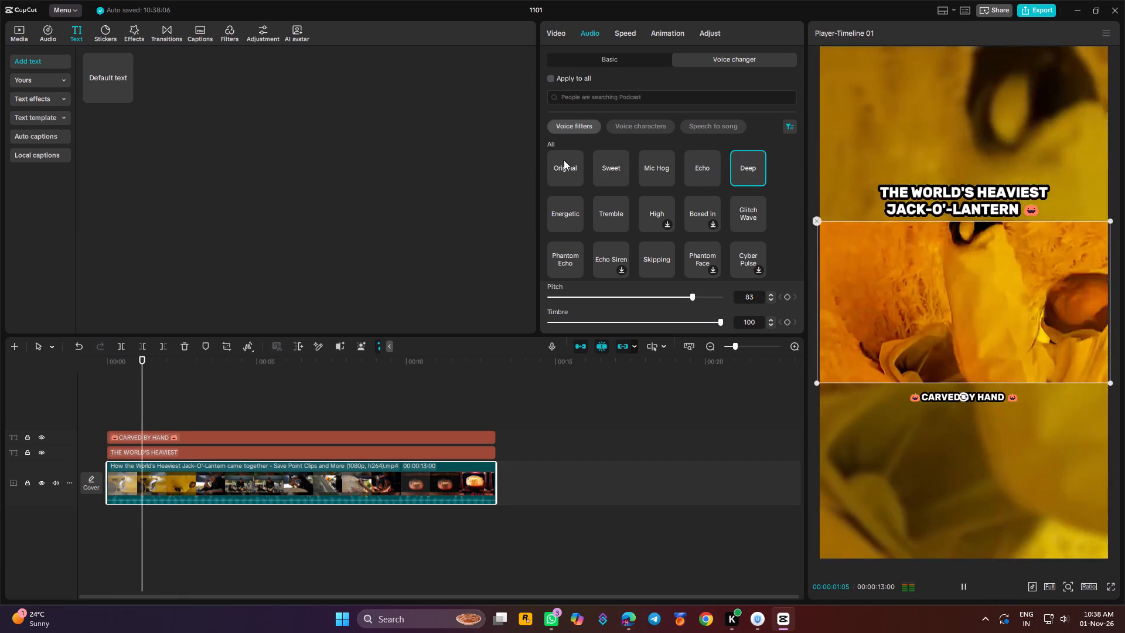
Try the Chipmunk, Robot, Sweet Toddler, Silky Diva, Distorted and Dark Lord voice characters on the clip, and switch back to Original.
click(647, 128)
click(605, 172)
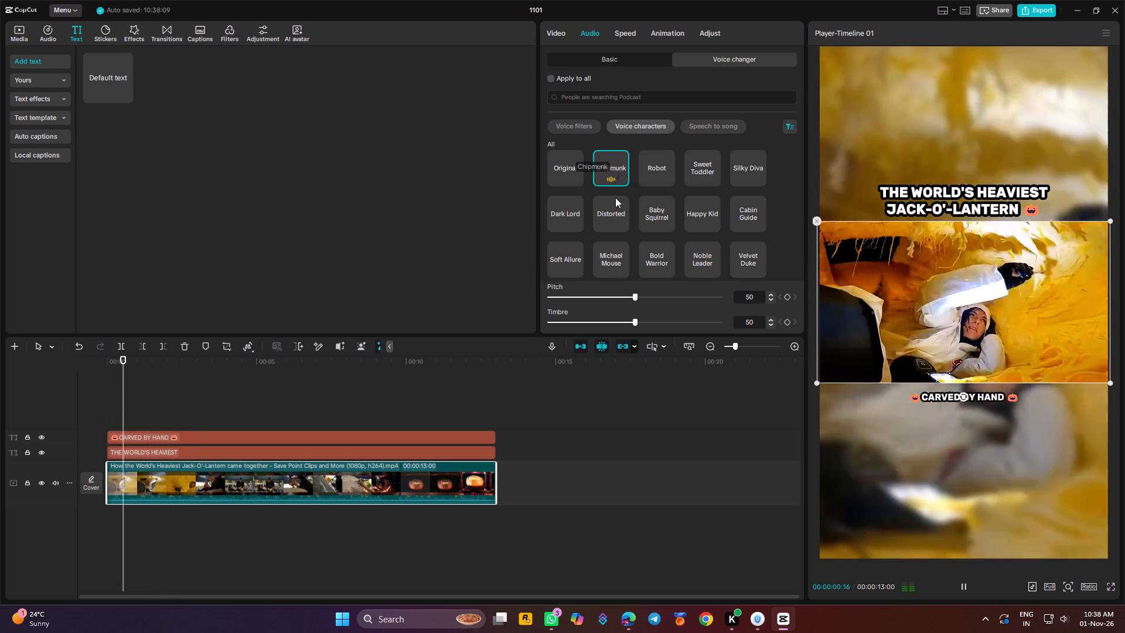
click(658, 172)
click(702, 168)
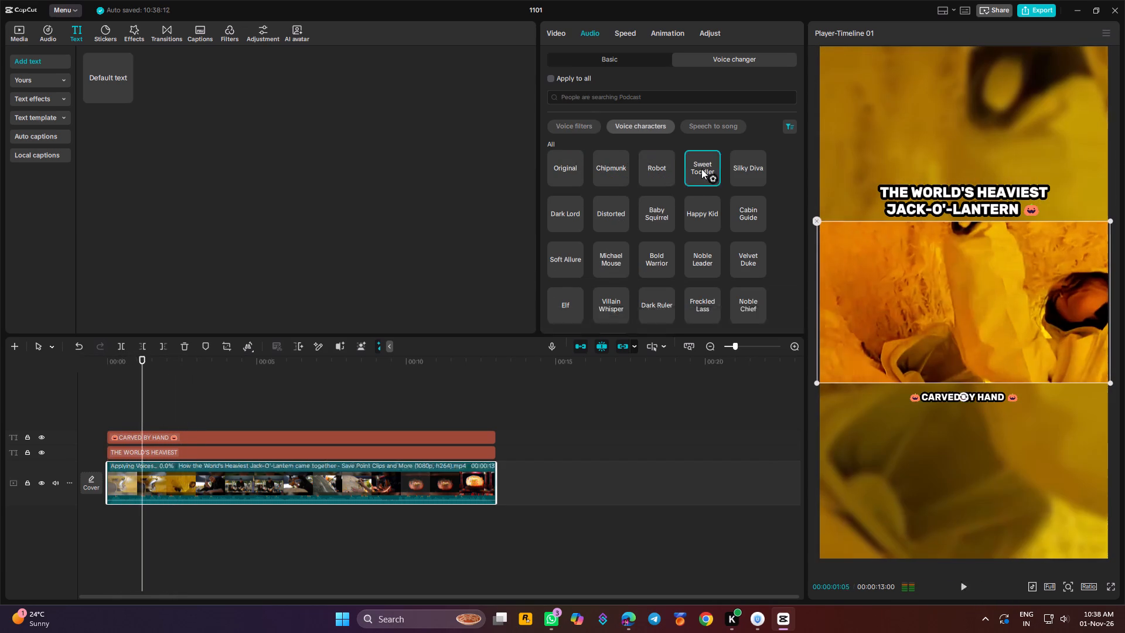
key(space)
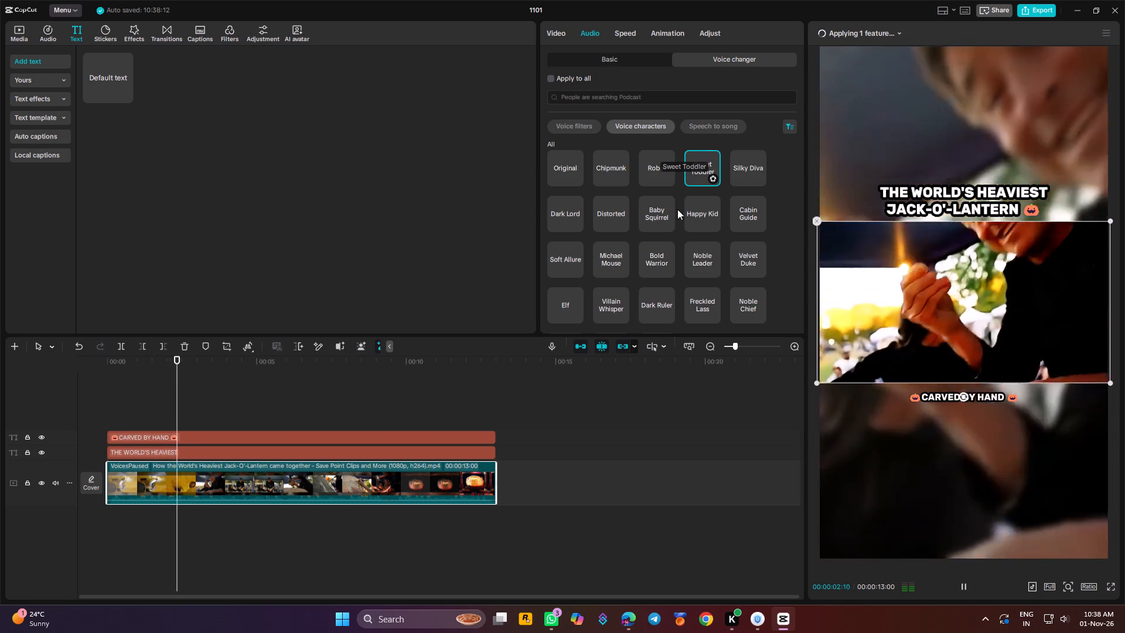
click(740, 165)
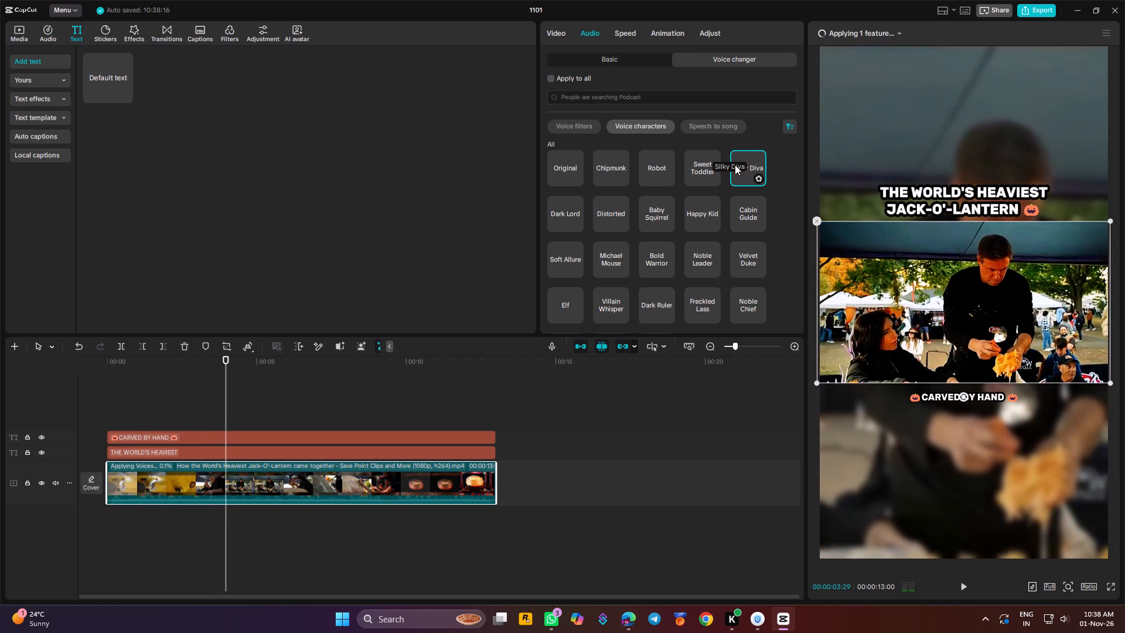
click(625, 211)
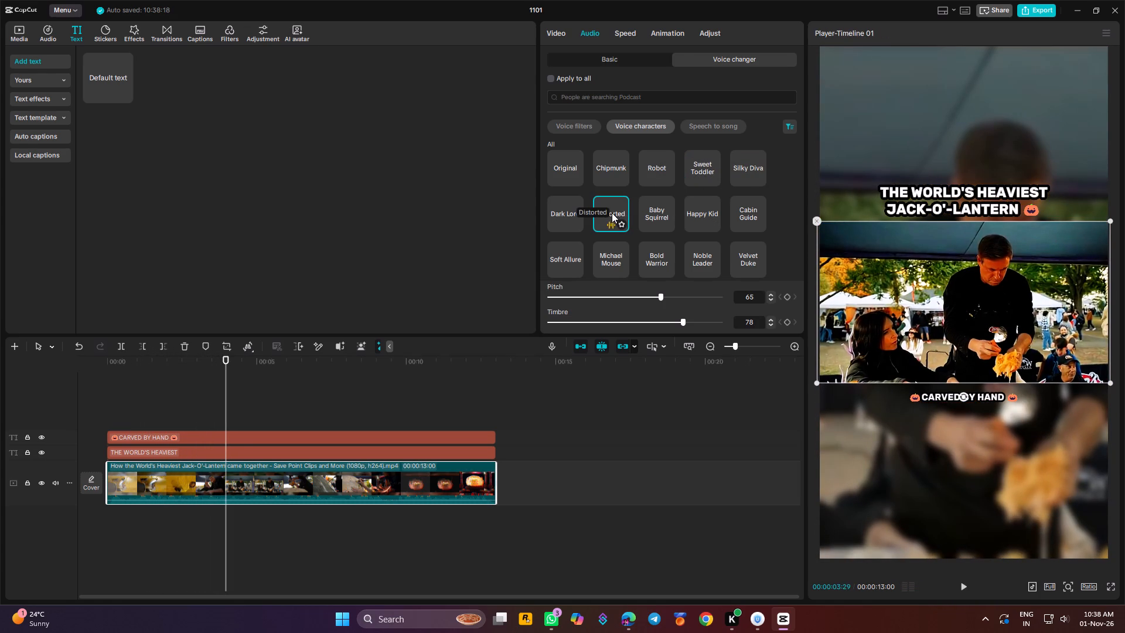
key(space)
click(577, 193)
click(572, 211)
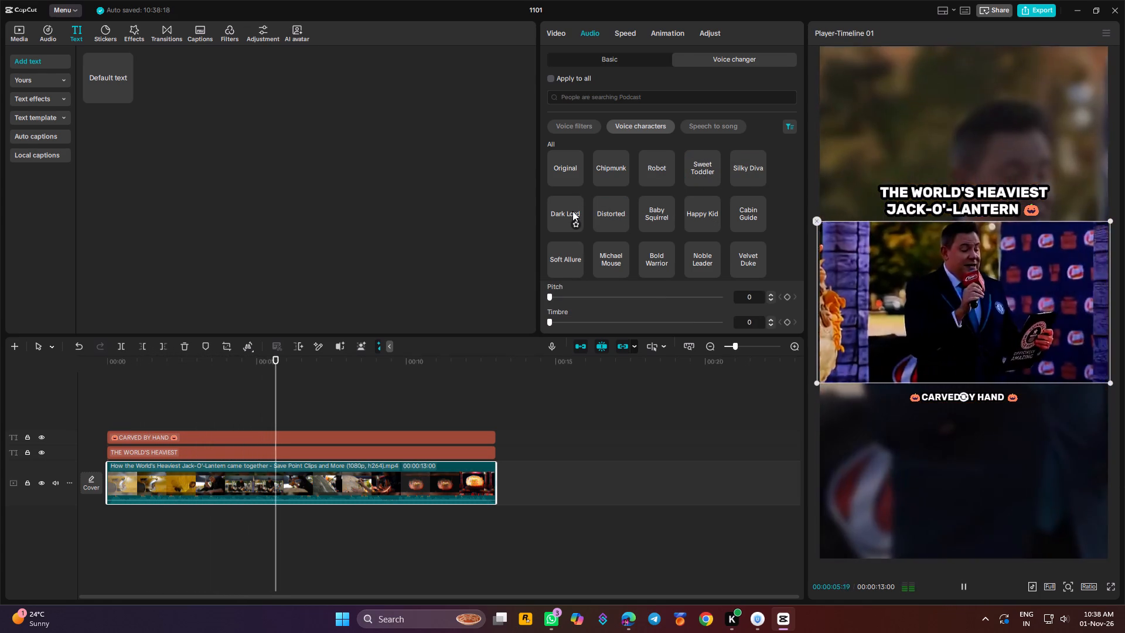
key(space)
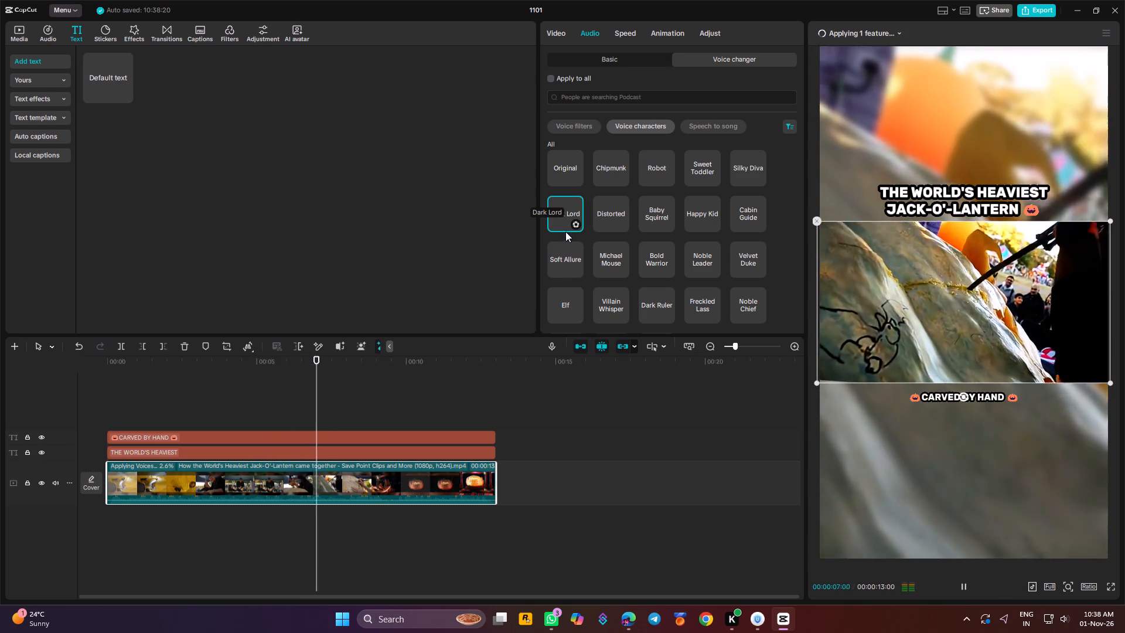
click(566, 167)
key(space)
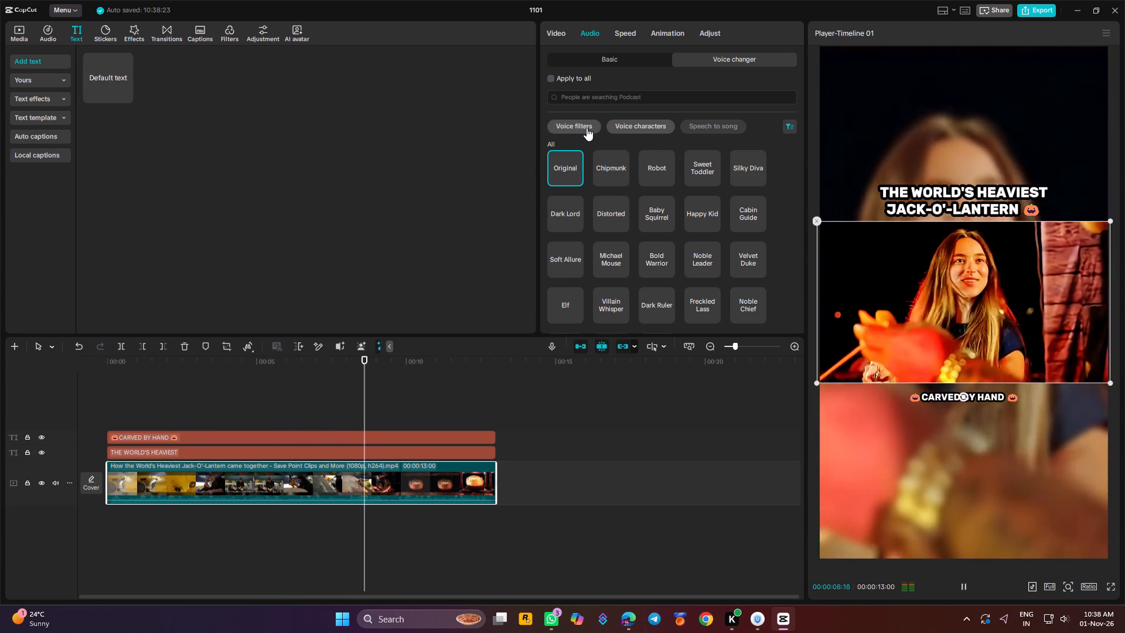
Apply the Sweet voice filter to the video clip at strength 61 and play it.
click(587, 128)
click(609, 181)
key(space)
key(space)
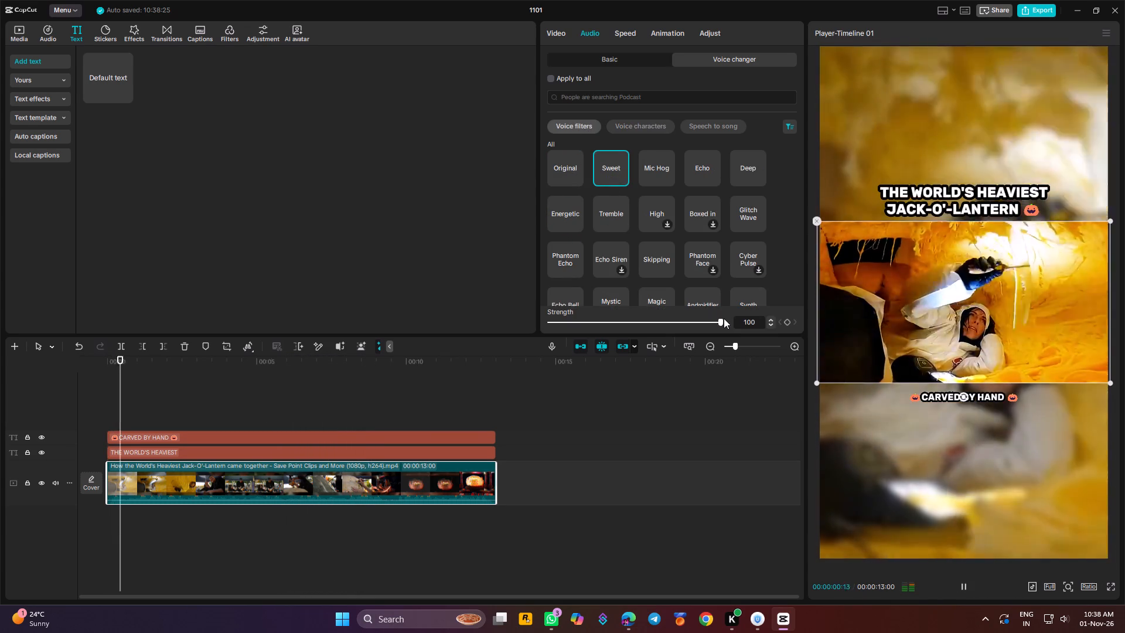
drag(724, 319, 648, 326)
click(656, 325)
key(space)
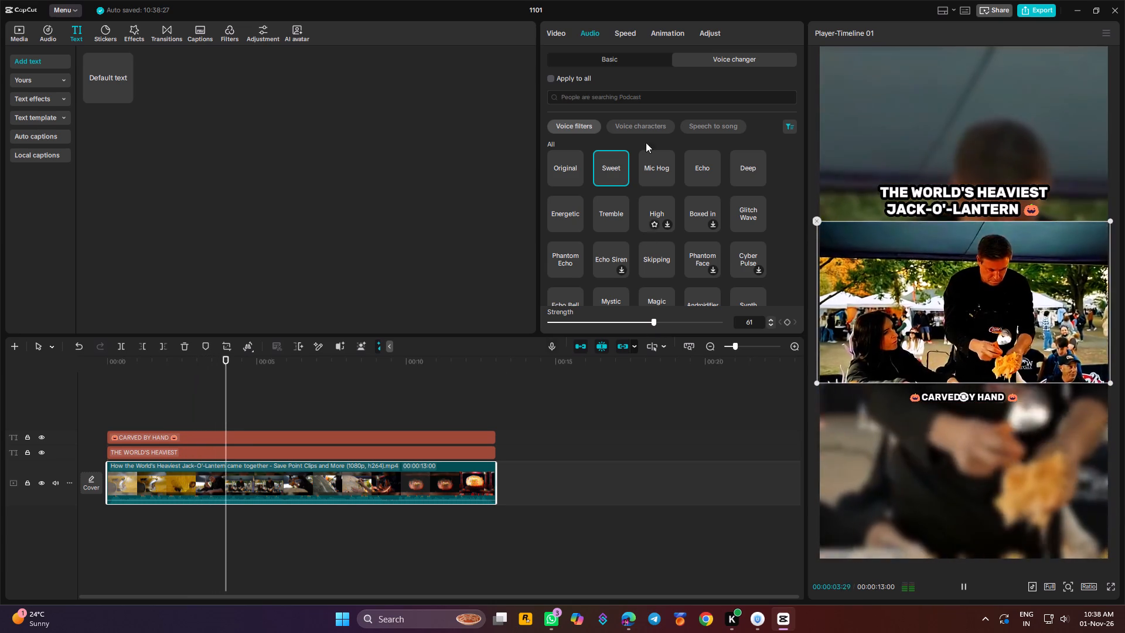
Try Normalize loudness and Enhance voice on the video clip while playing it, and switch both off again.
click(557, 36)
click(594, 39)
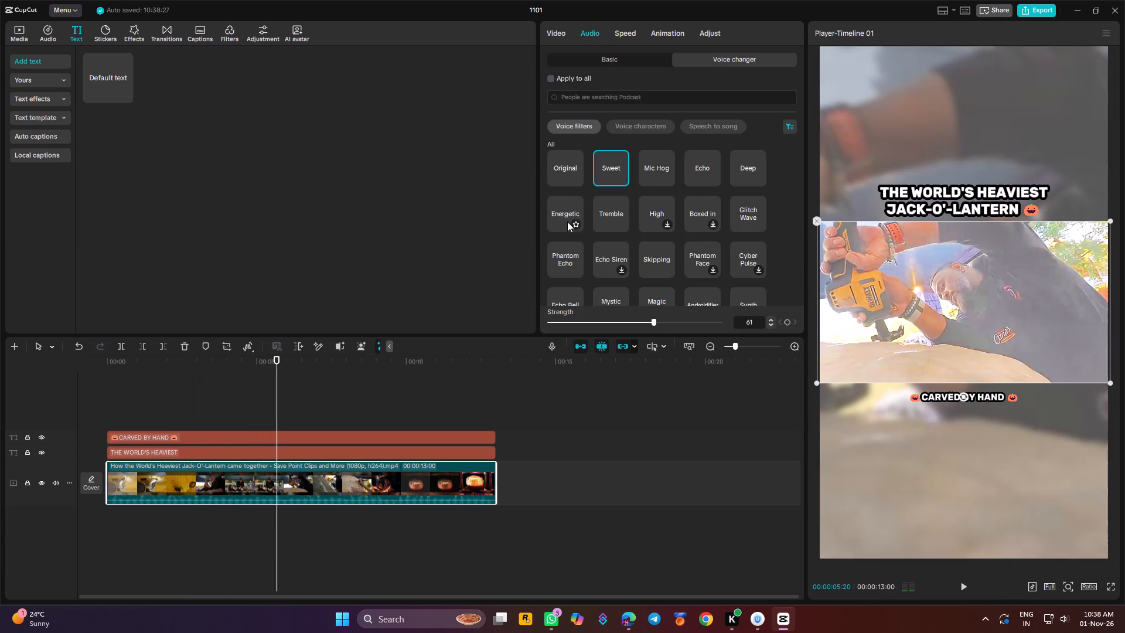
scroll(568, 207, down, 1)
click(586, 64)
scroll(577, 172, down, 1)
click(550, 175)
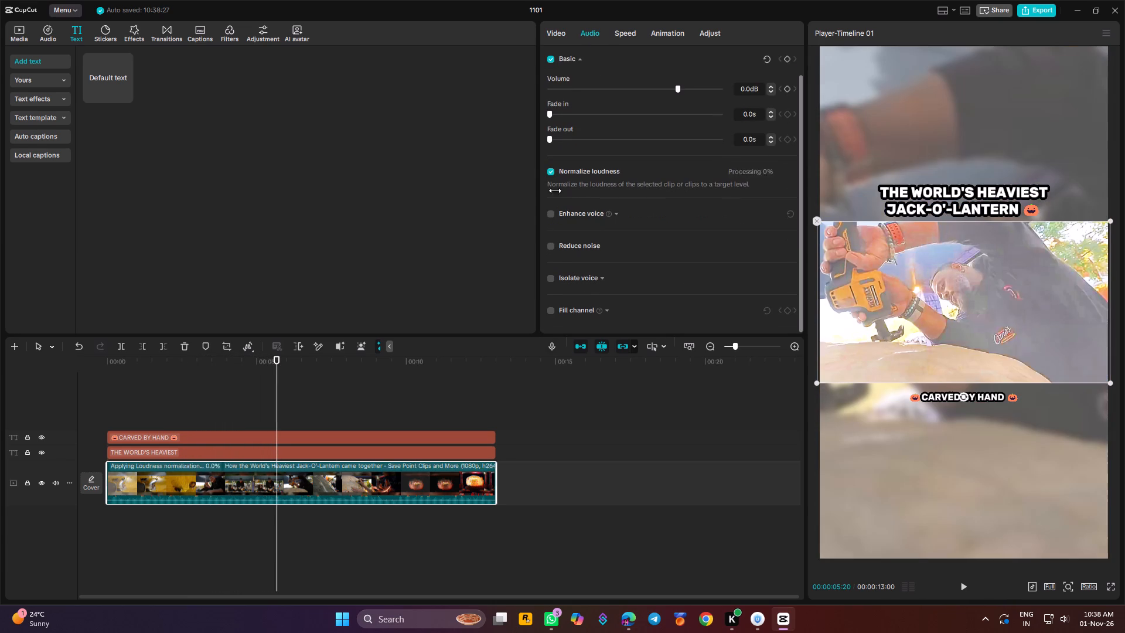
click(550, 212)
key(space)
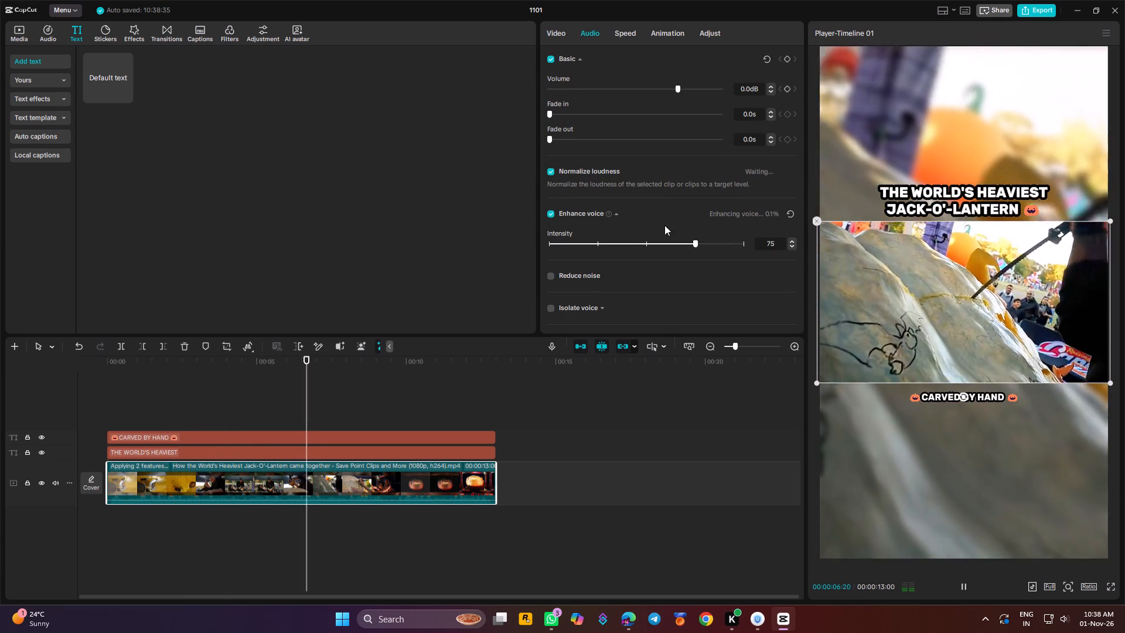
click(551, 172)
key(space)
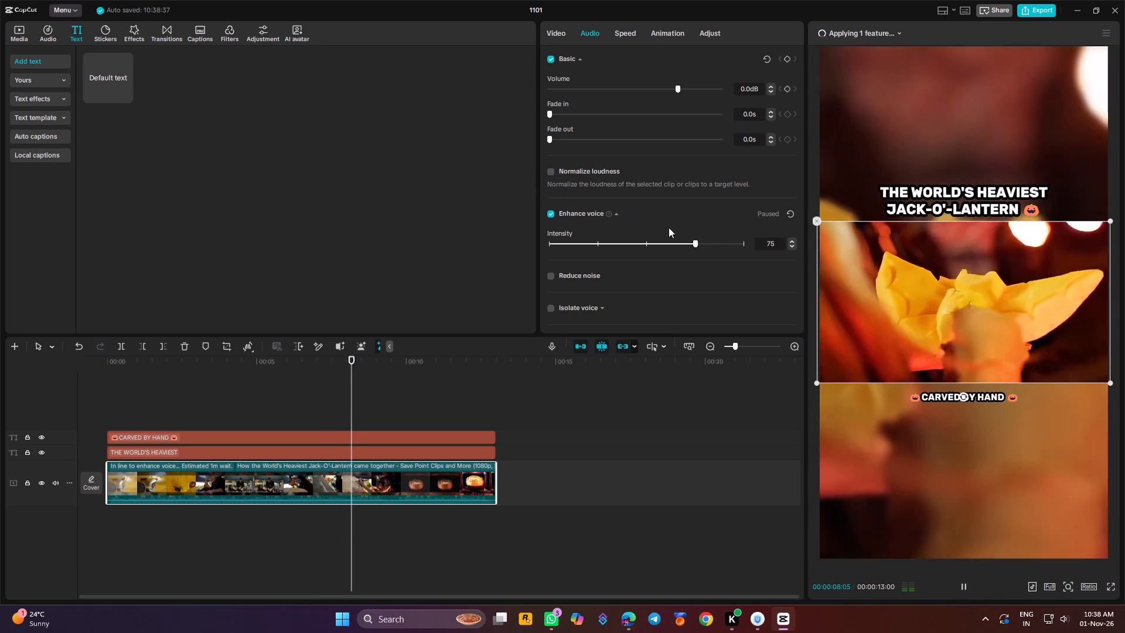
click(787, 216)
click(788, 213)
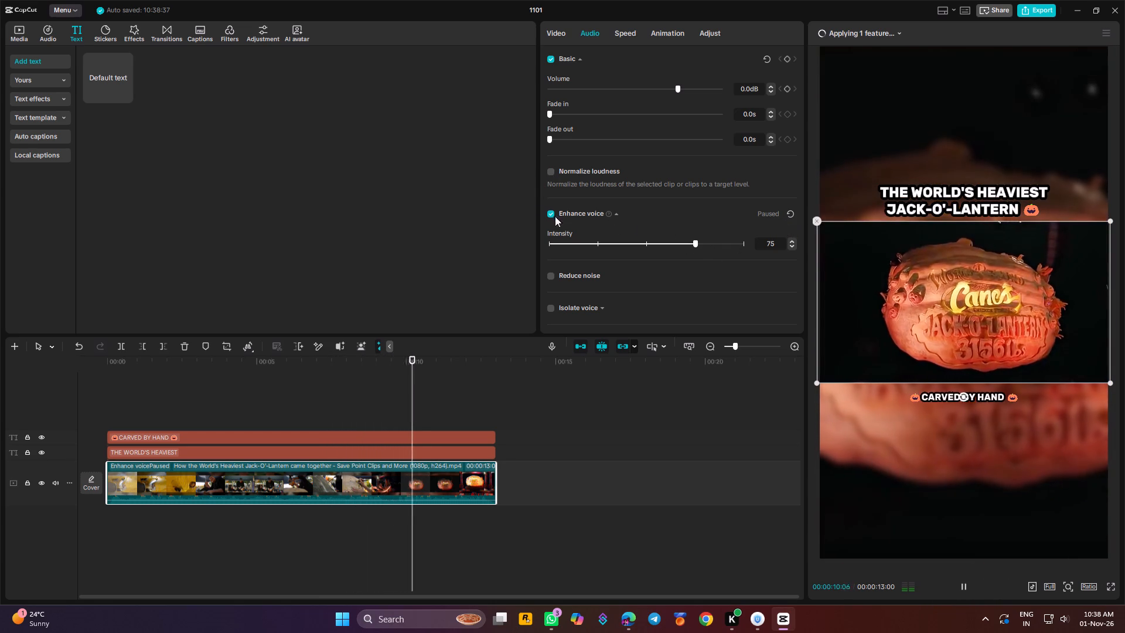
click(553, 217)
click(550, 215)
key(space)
Reset the video clip's basic audio settings and play the video.
scroll(593, 243, down, 2)
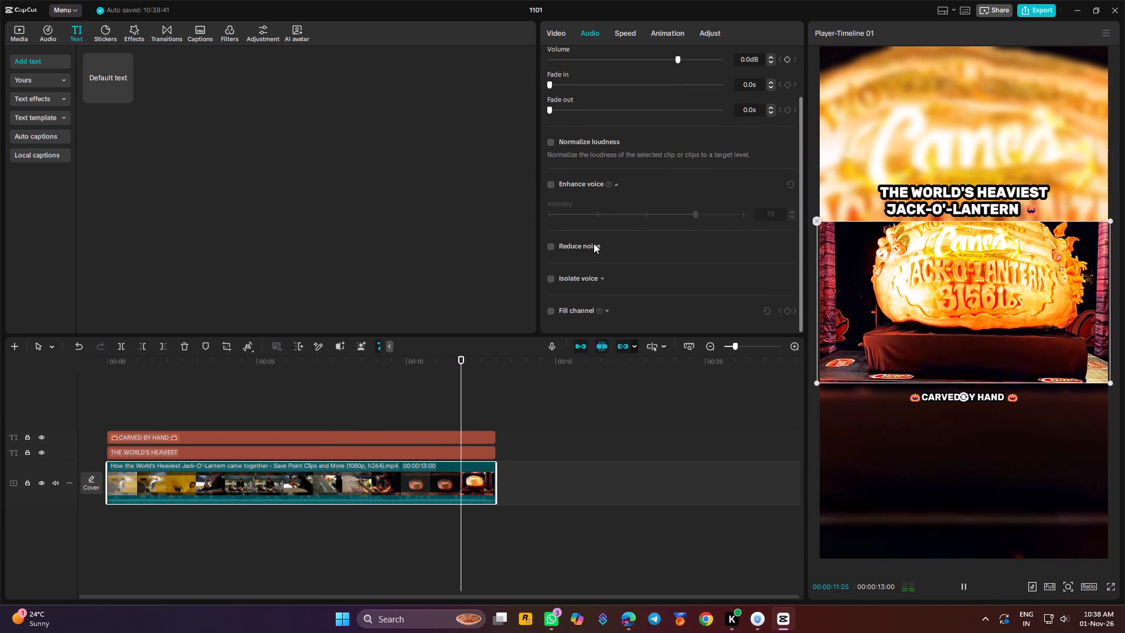
scroll(594, 243, down, 1)
key(space)
scroll(648, 86, up, 3)
key(space)
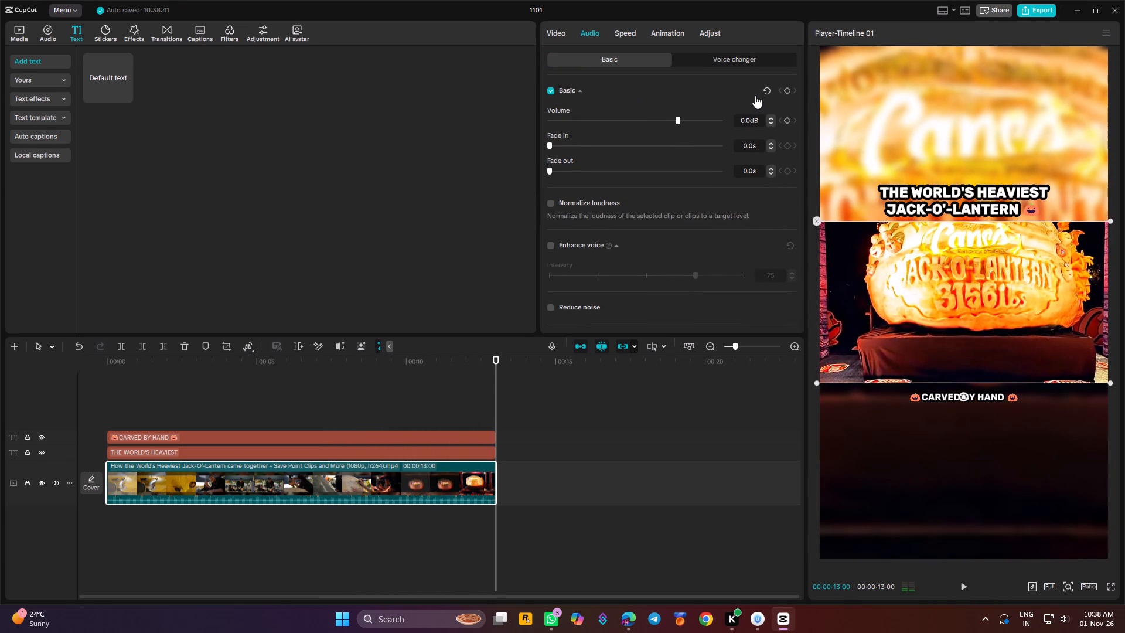
click(756, 87)
click(769, 88)
click(766, 88)
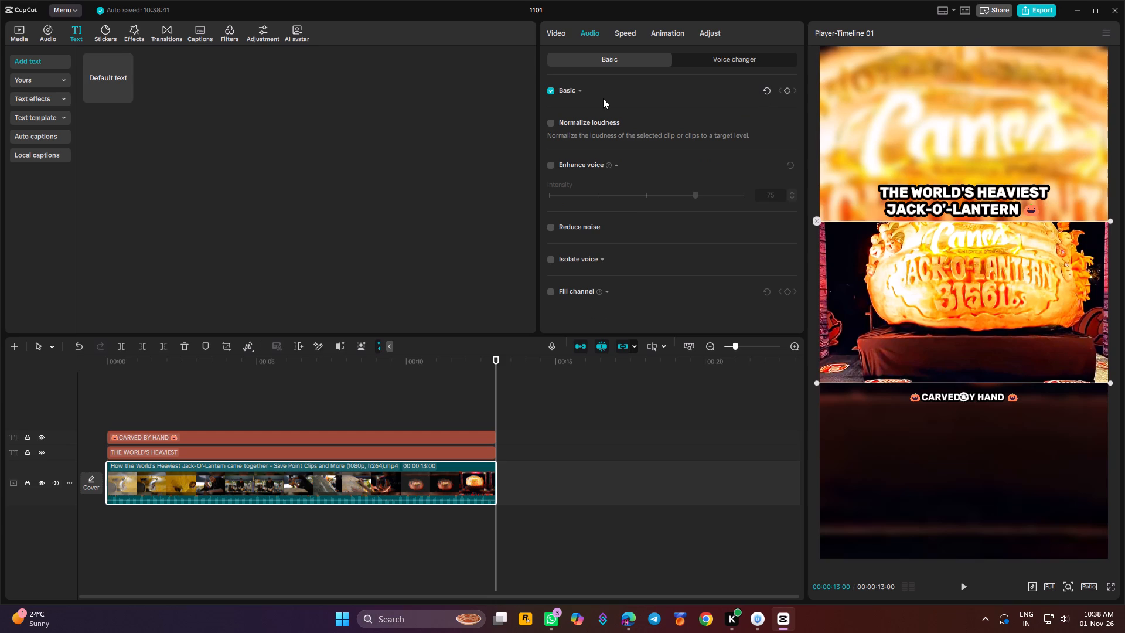
click(582, 94)
key(space)
click(683, 119)
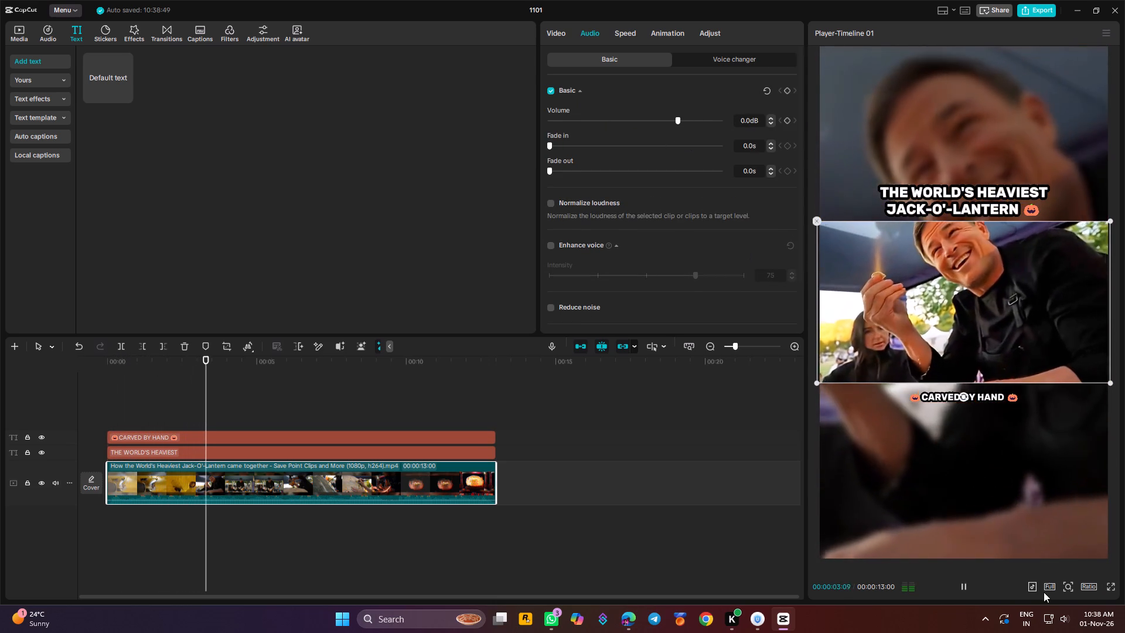
Lower the computer's system volume and return to the editing timeline.
key(space)
click(1046, 624)
drag(1042, 543, 1024, 546)
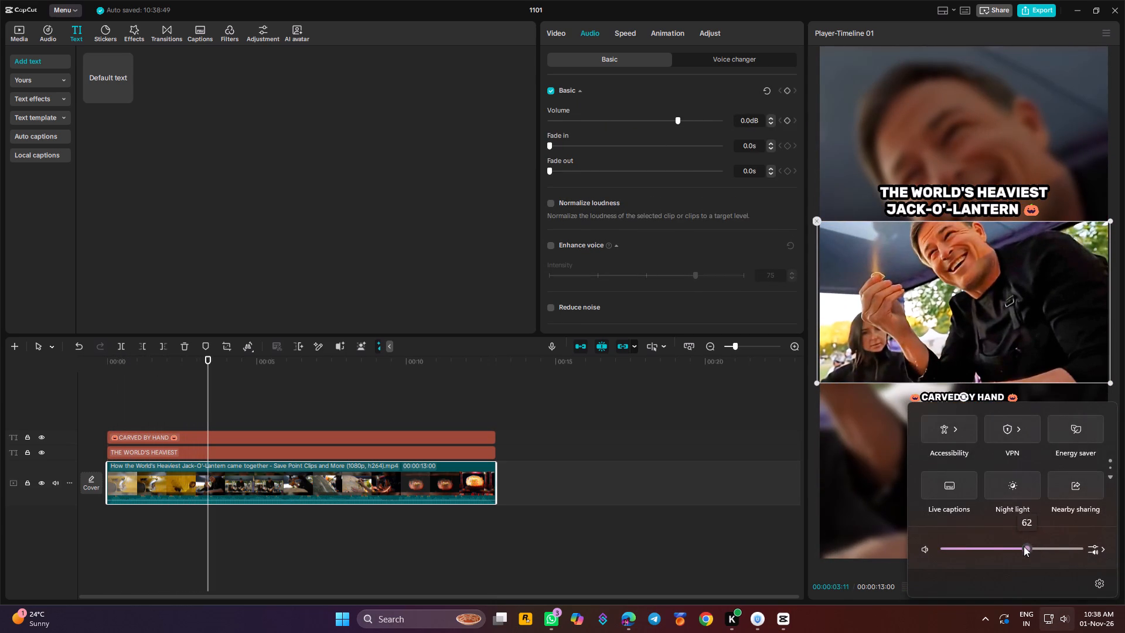
drag(1024, 546, 1010, 548)
key(space)
click(602, 459)
Play the video to judge its picture and sound, and bring the playhead back near the beginning.
key(space)
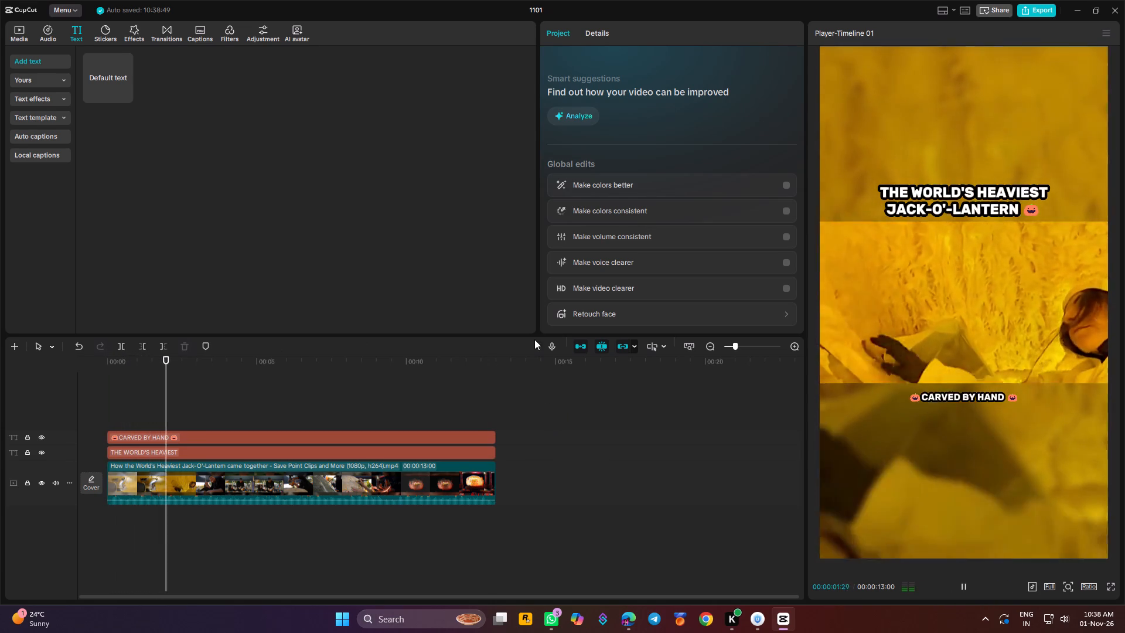
click(365, 483)
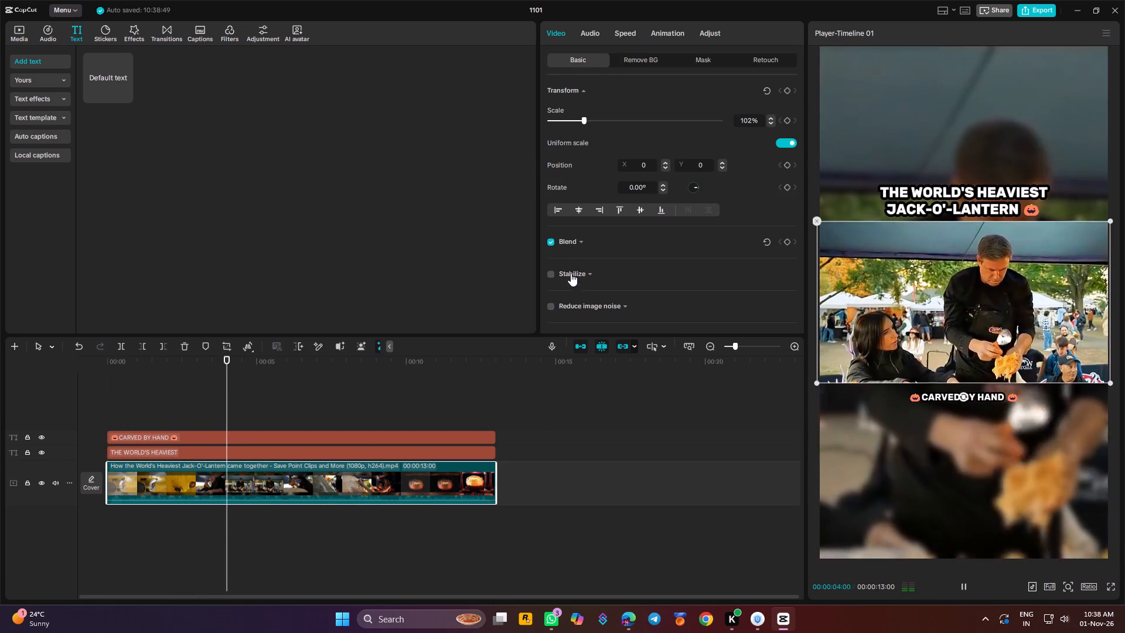
scroll(571, 273, down, 1)
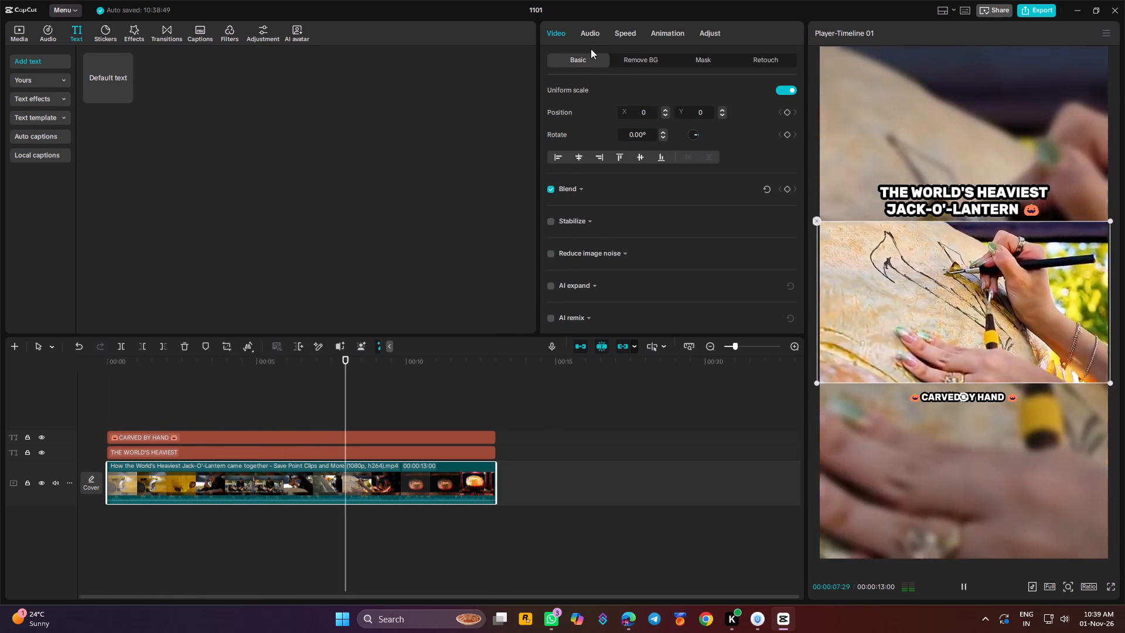
key(space)
key(space)
key(space)
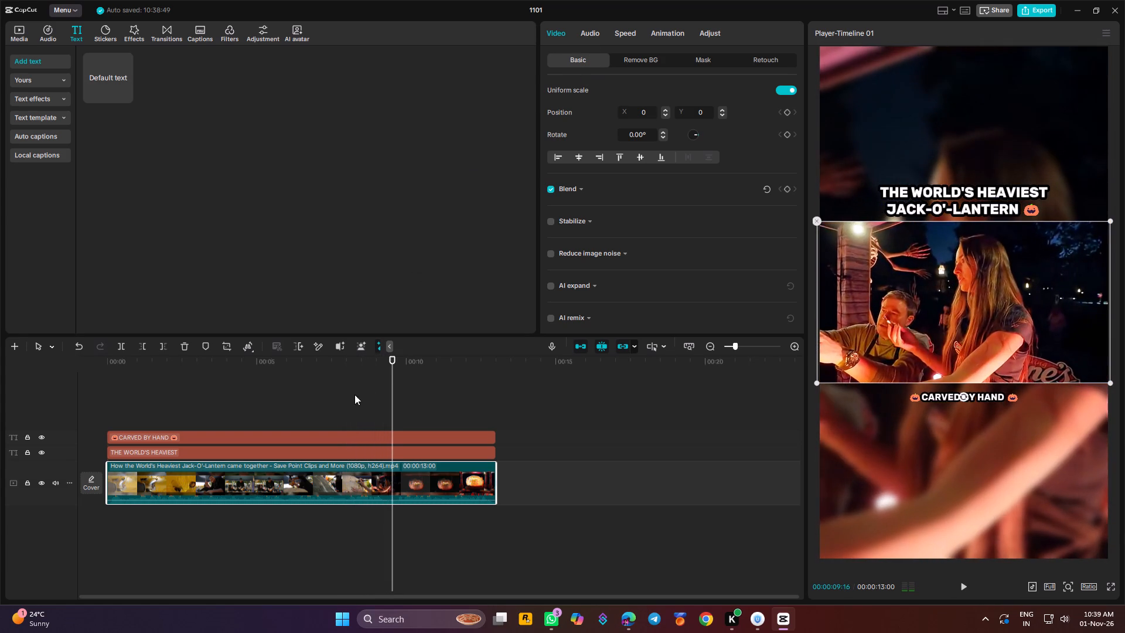
drag(391, 366, 37, 350)
key(space)
key(space)
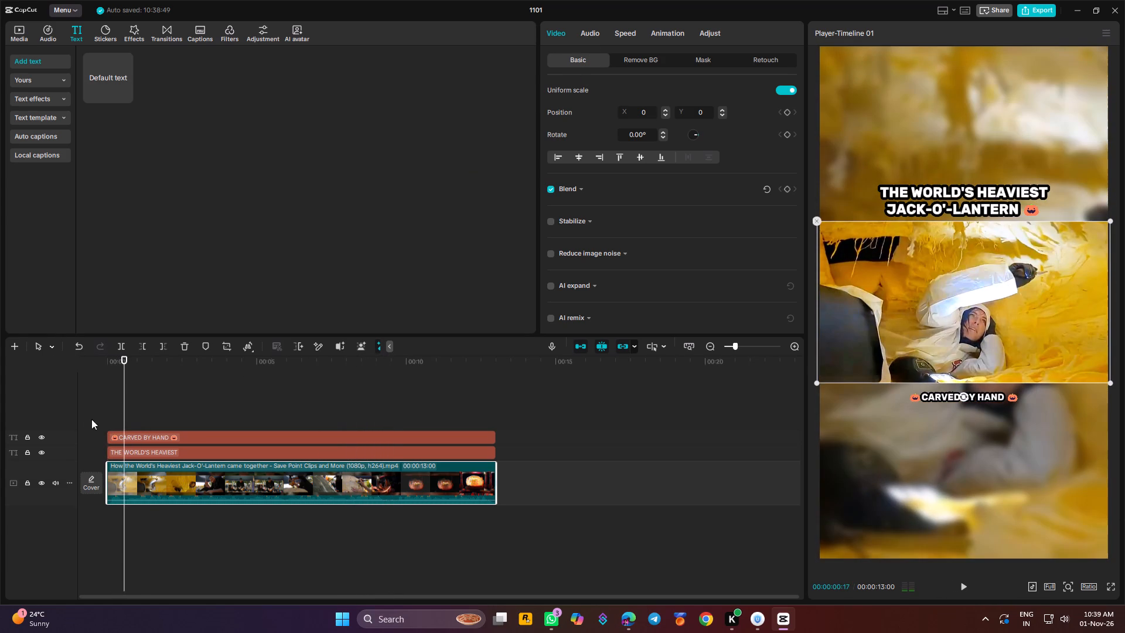
drag(128, 383, 22, 332)
Preview tracks in the Halloween music category and add Spooky Masquerade Halloween below the video clip, starting at the timeline's beginning.
click(51, 36)
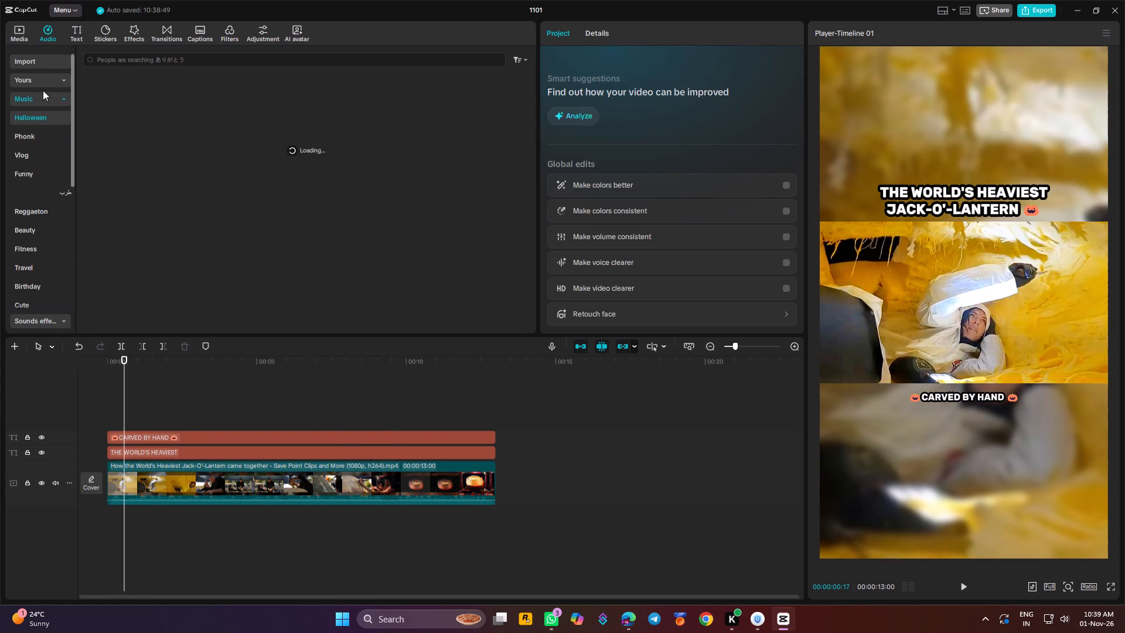
click(154, 99)
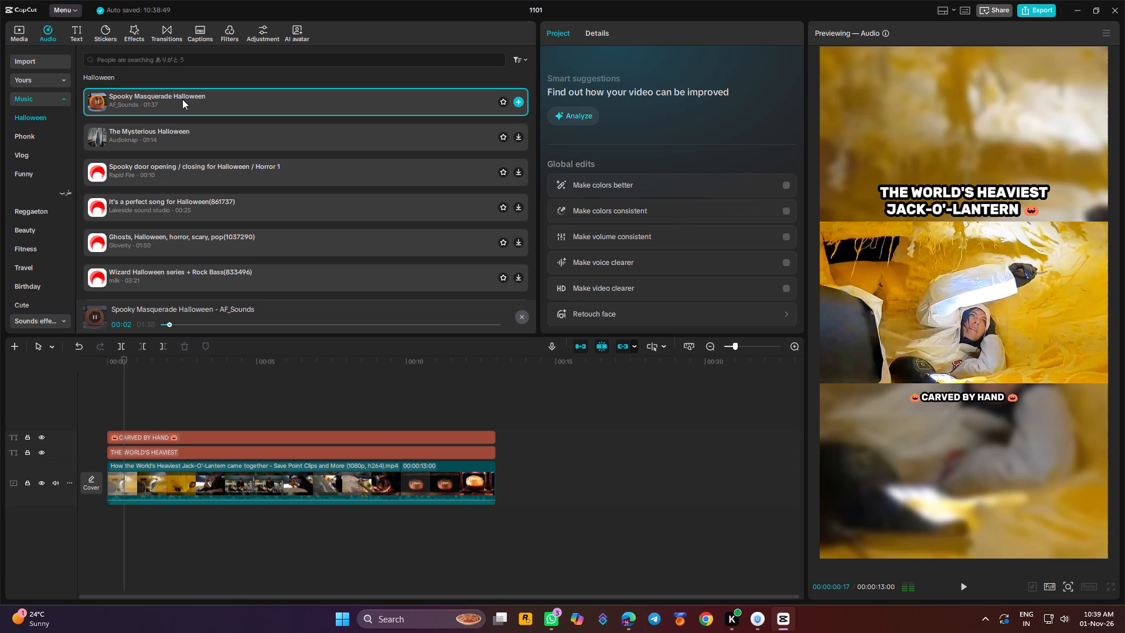
click(166, 121)
click(155, 139)
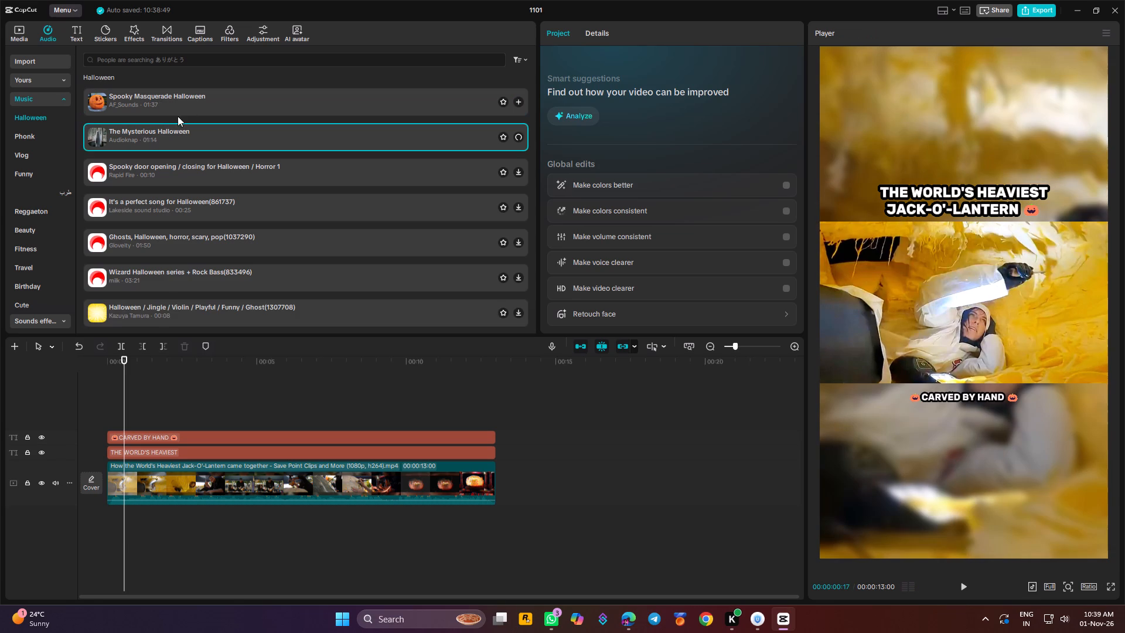
drag(202, 103, 64, 518)
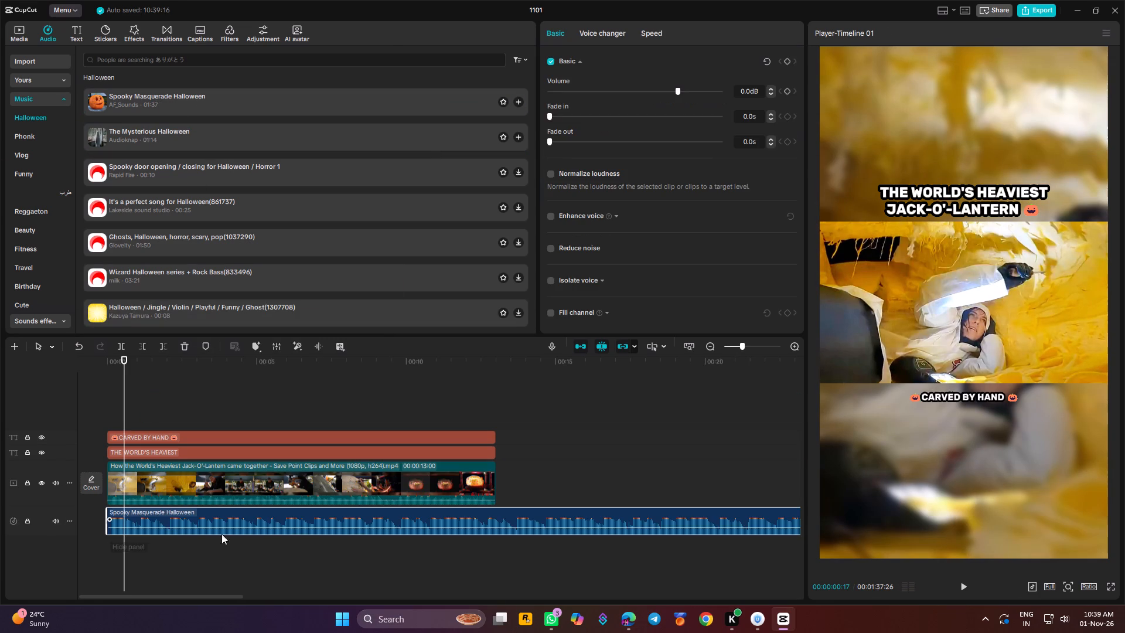
Lower the music to -18.1 dB while playing it, trimming about five frames off its start and realigning it to the timeline's beginning.
key(space)
key(space)
drag(184, 527, 184, 535)
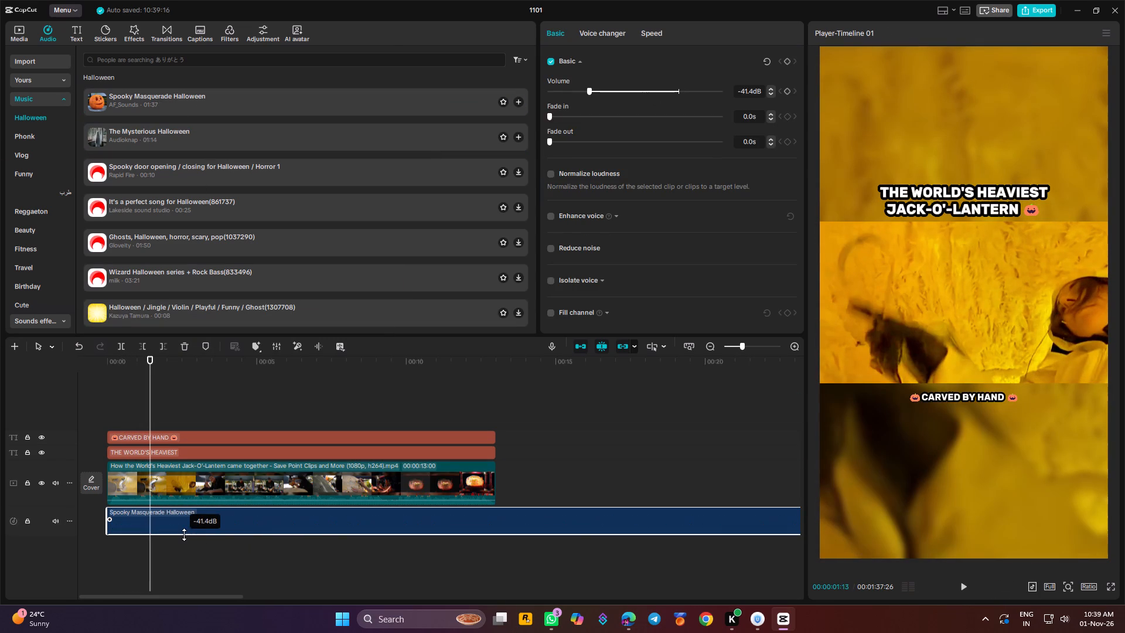
drag(184, 535, 185, 533)
click(108, 529)
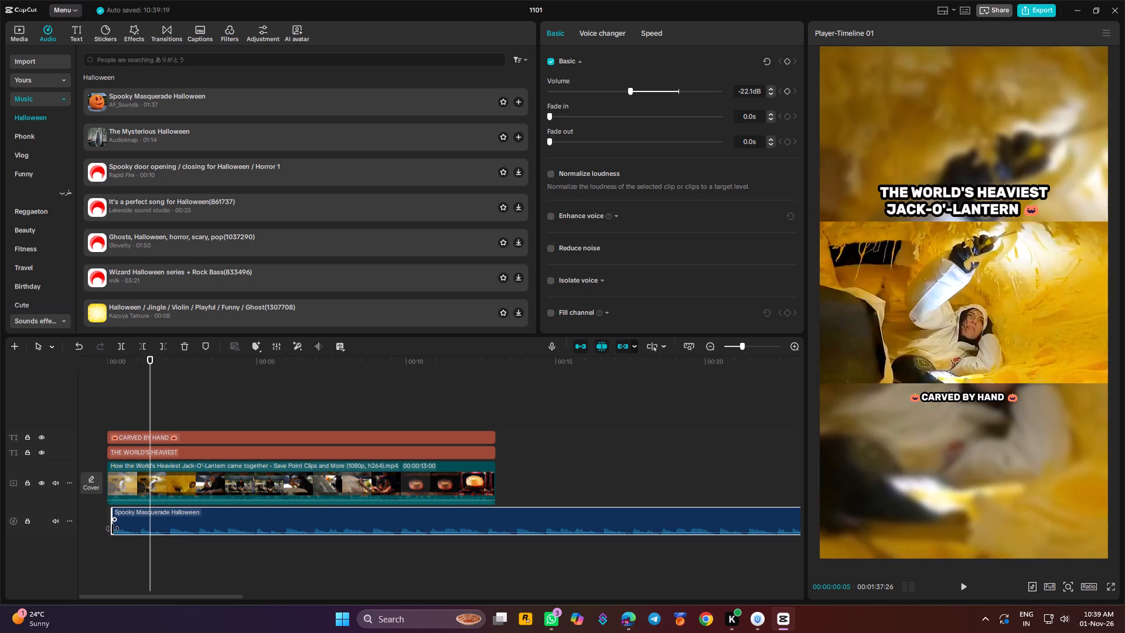
key(space)
drag(256, 518, 238, 520)
key(space)
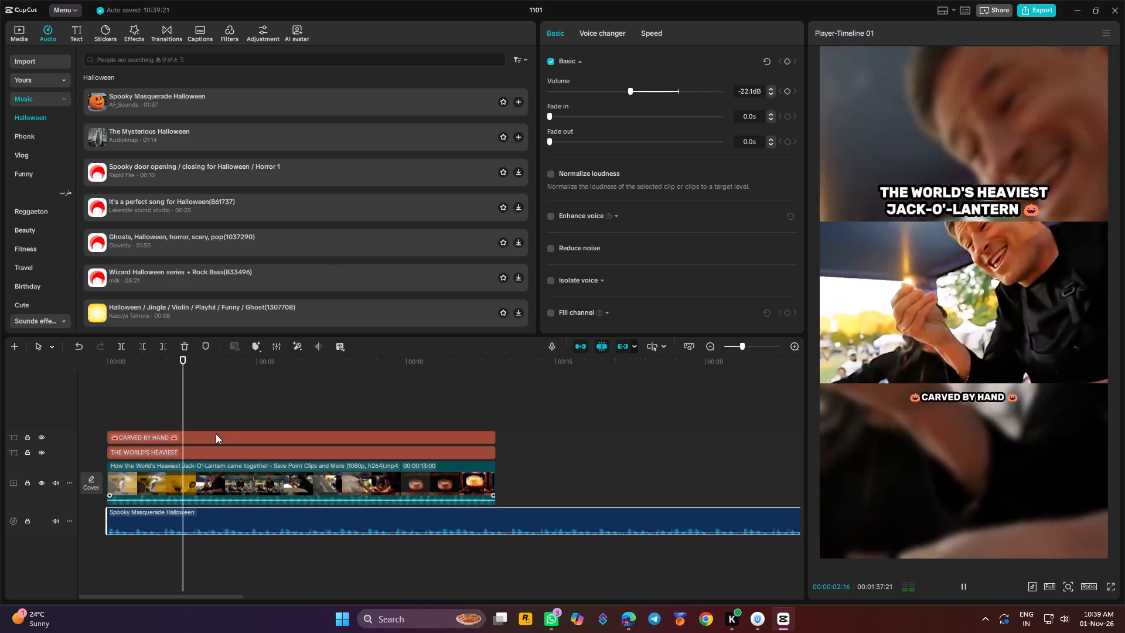
click(365, 533)
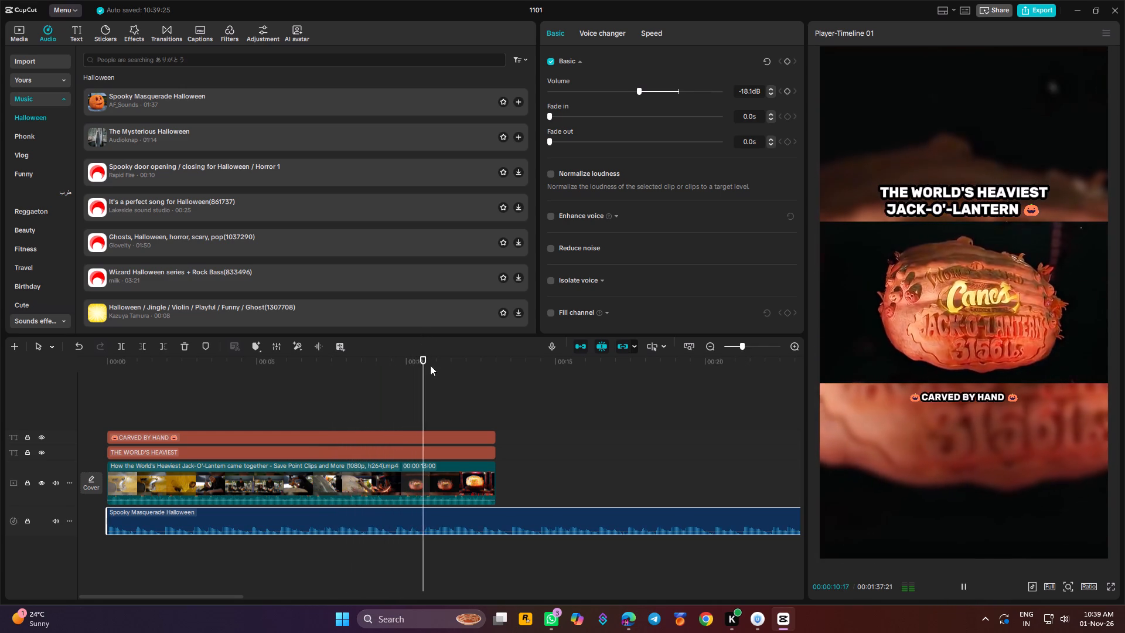
Cut the Spooky Masquerade Halloween music shortly after the video's end and delete the surplus pieces.
drag(427, 360, 495, 370)
key(b)
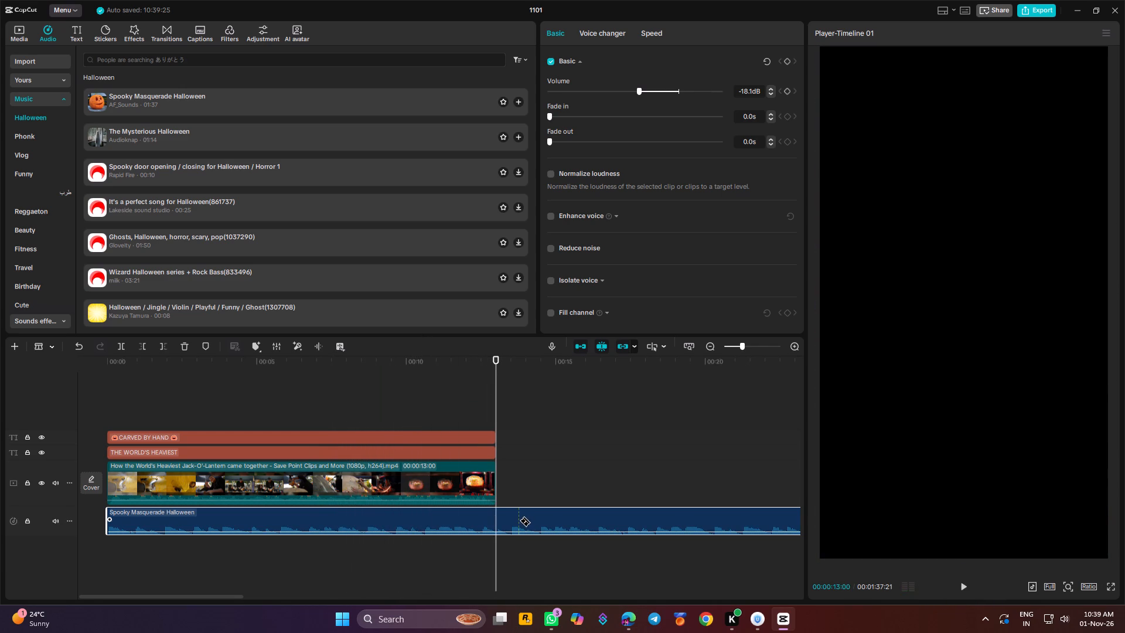
key(ctrl+b)
click(573, 531)
key(Delete)
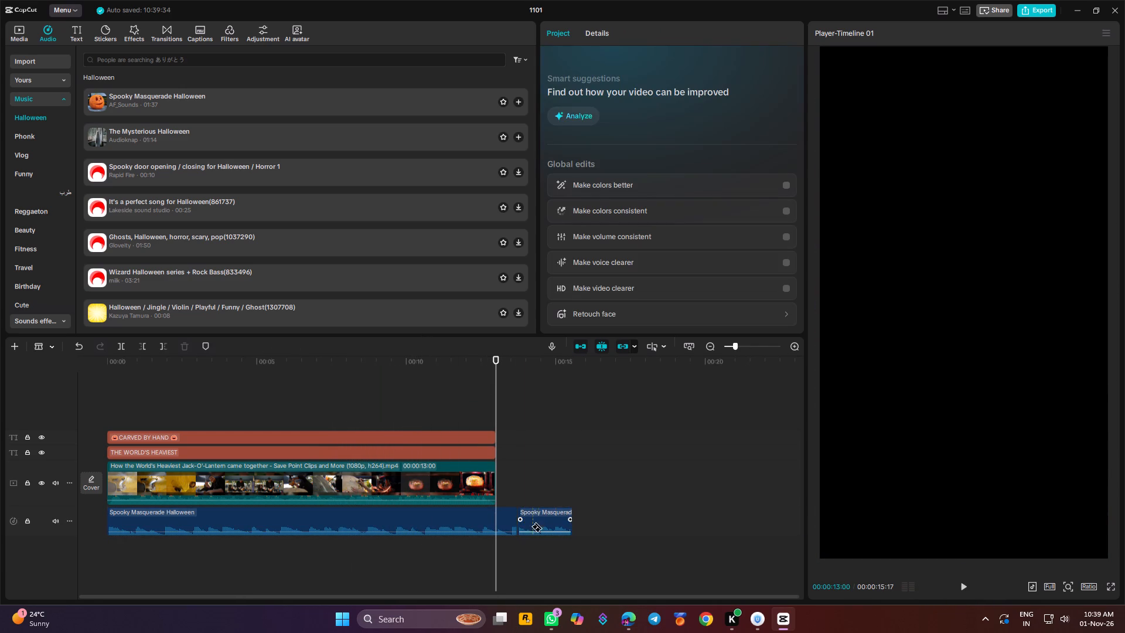
click(507, 524)
click(45, 348)
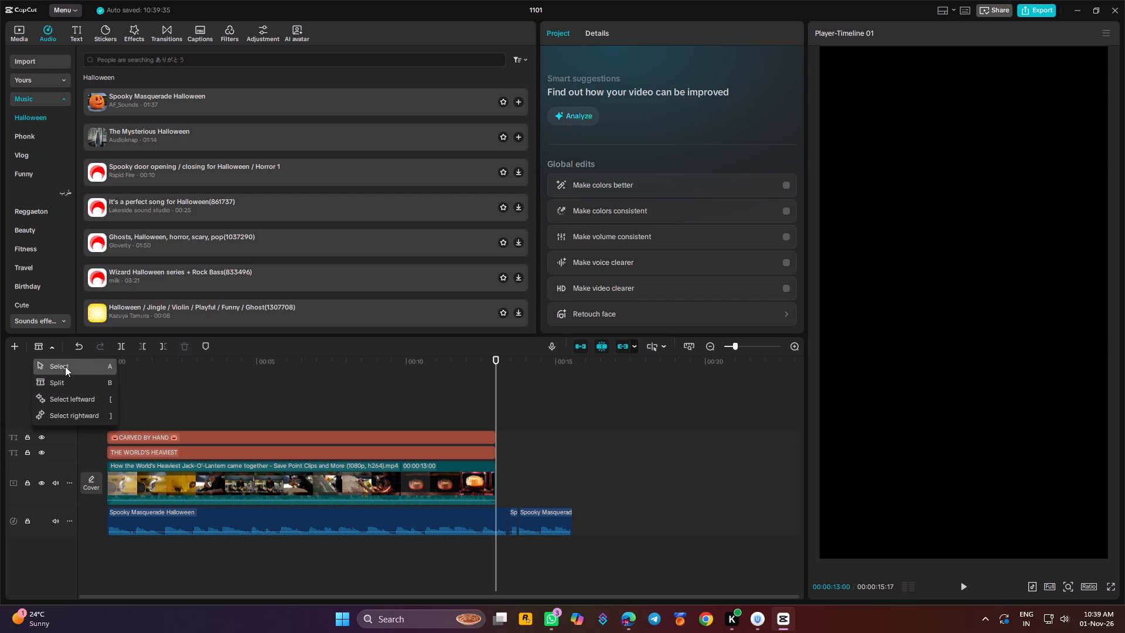
click(65, 366)
click(547, 526)
key(Delete)
click(514, 520)
key(Delete)
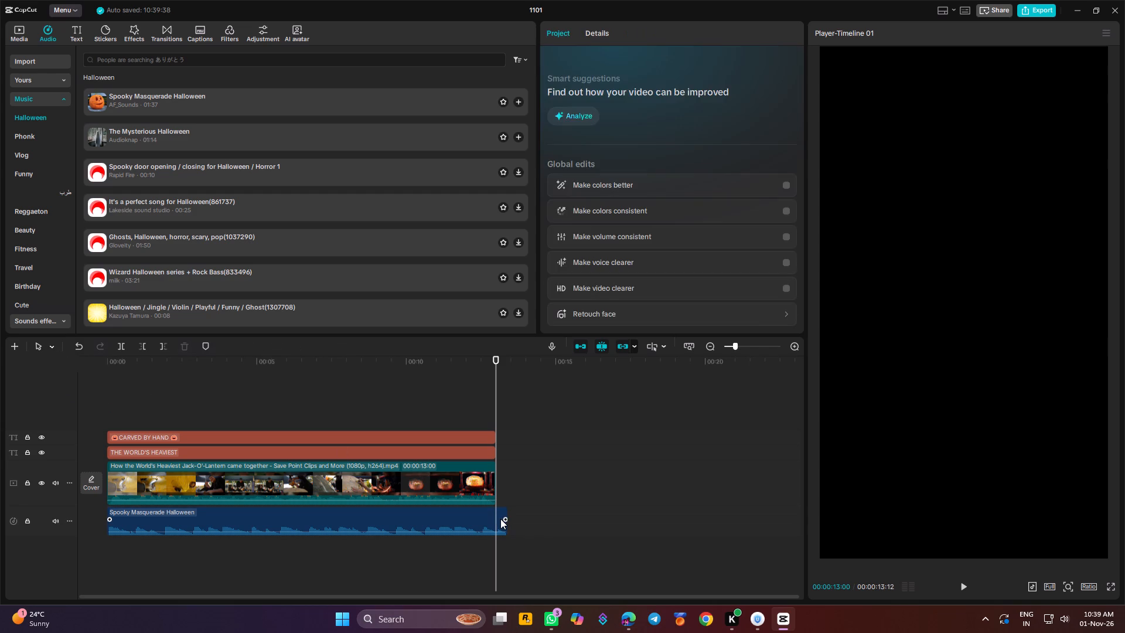
Split the remaining music at 00:00:13:00 and delete its short tail, ending it together with the video.
click(500, 519)
key(space)
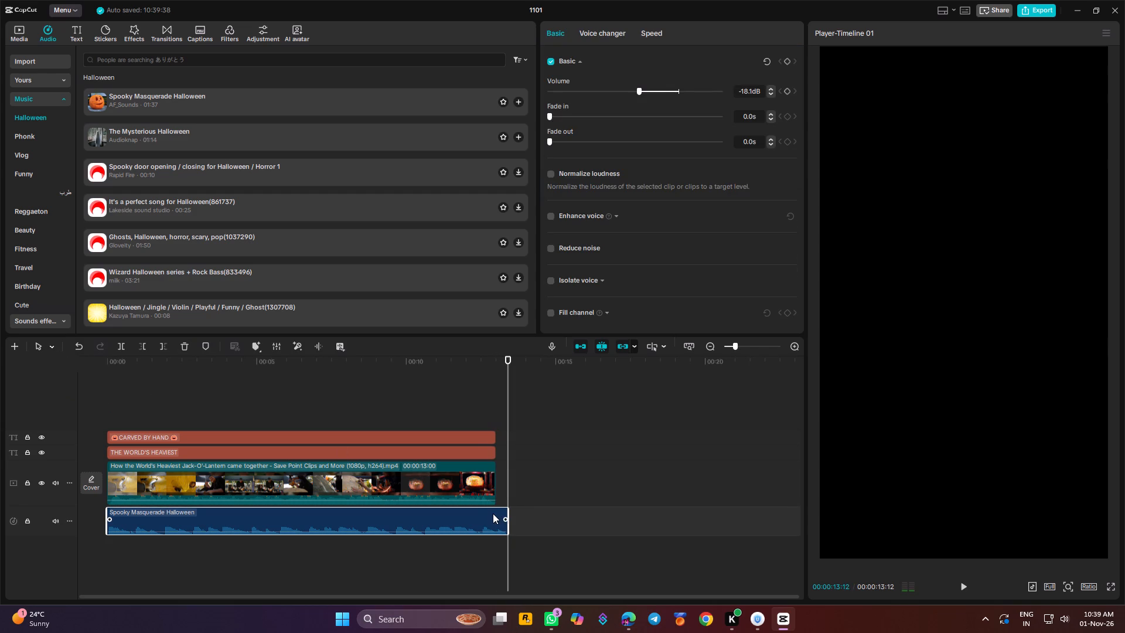
drag(508, 365, 494, 372)
key(ctrl+b)
key(Delete)
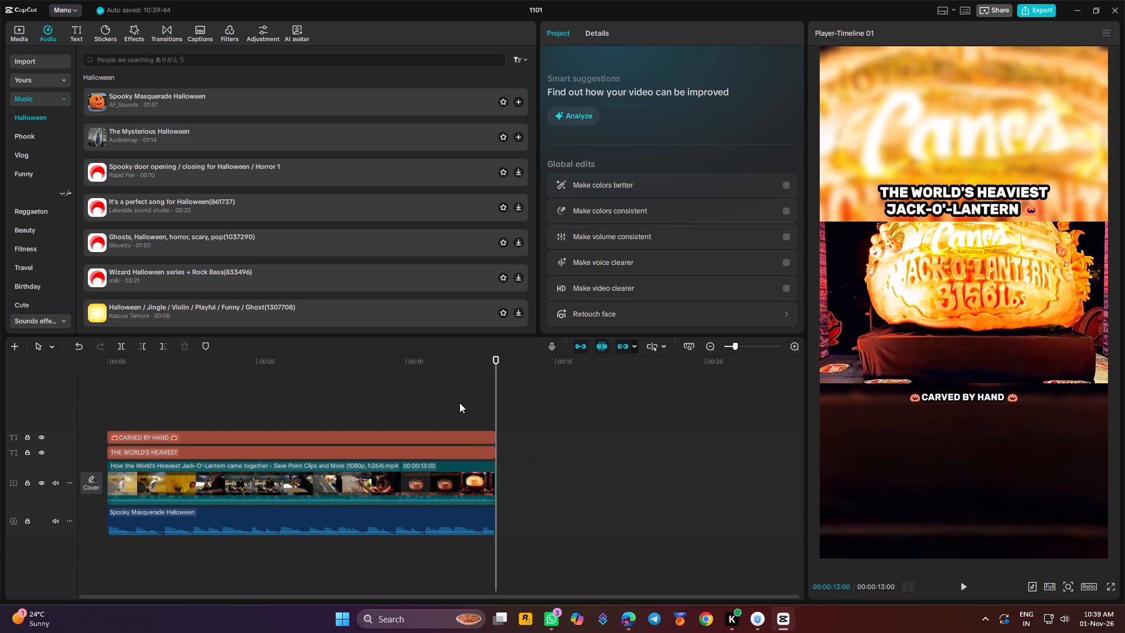
Play the opening moments of the video from the timeline's beginning.
drag(490, 366, 0, 328)
key(space)
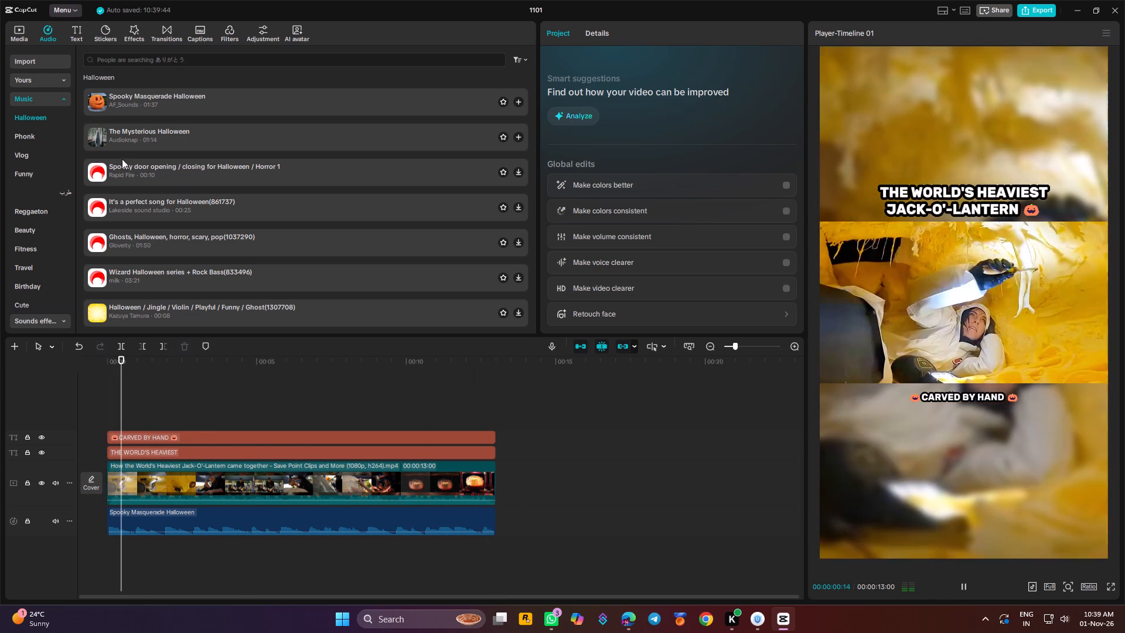
key(space)
Preview trending sound effects and add Click (small button sound) D(971927) on a track below the music, starting at the timeline's beginning.
click(37, 140)
click(47, 99)
click(26, 130)
click(45, 123)
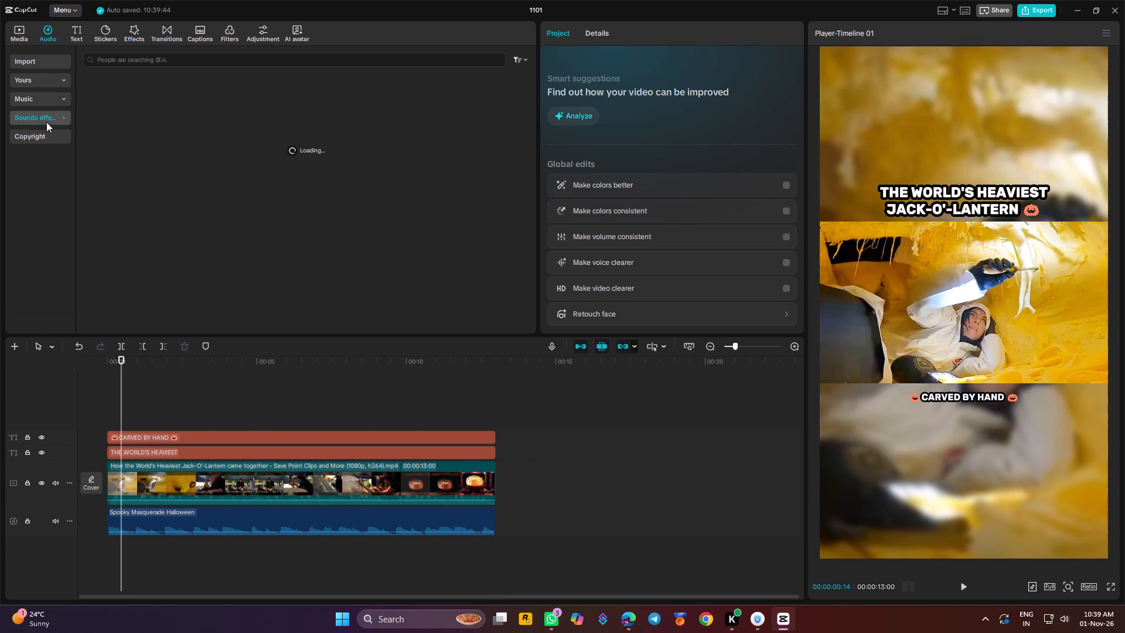
click(179, 104)
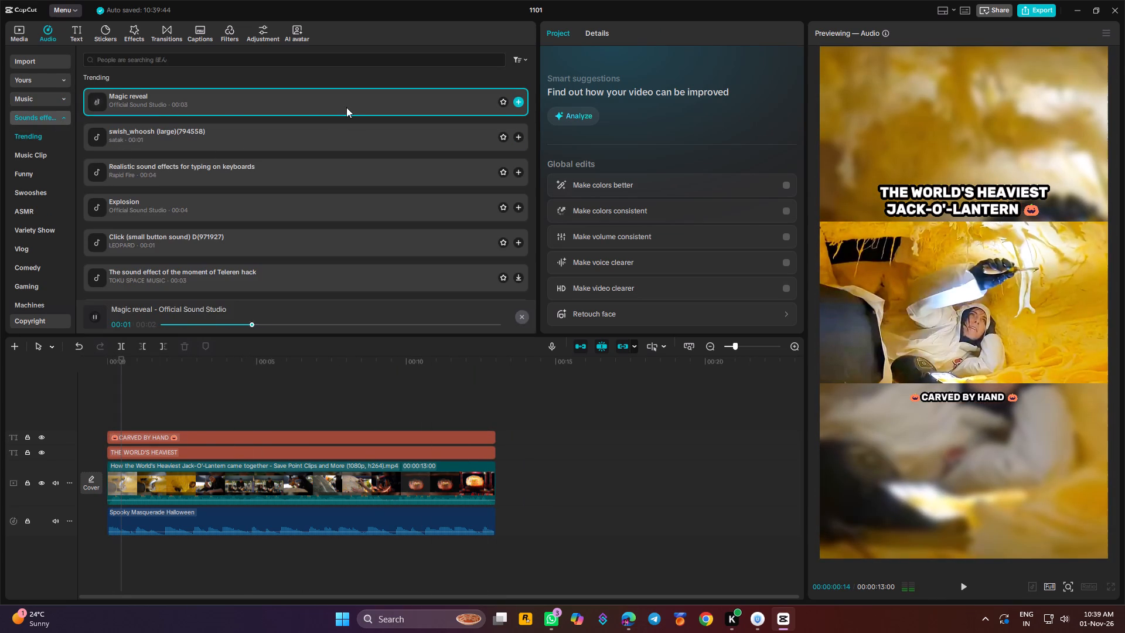
click(290, 151)
click(292, 139)
click(273, 165)
click(237, 207)
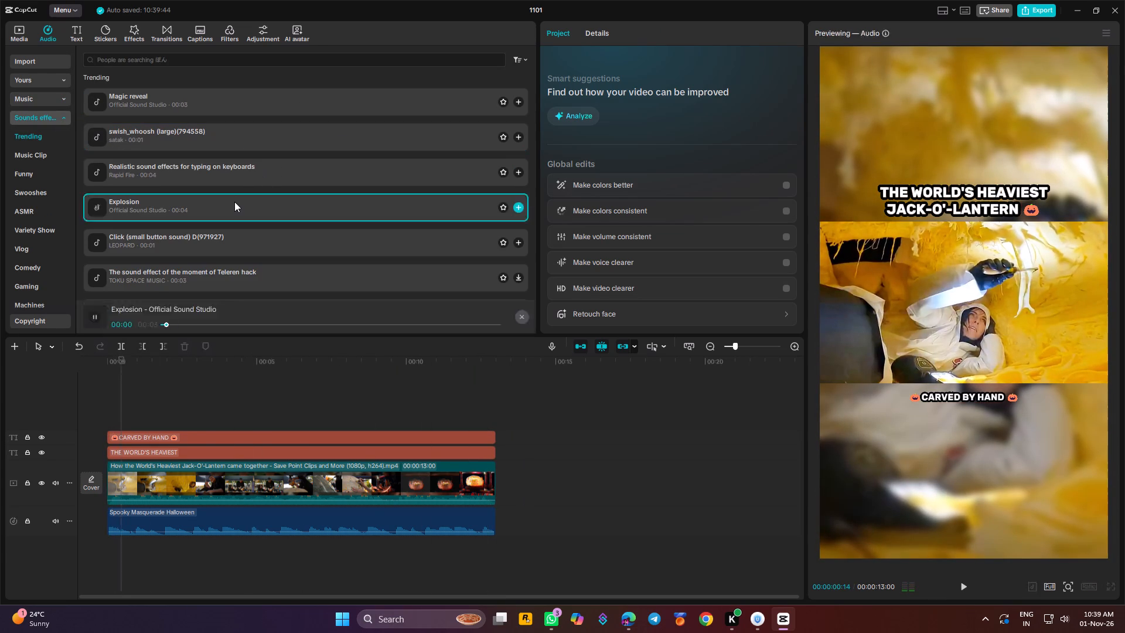
click(244, 178)
click(220, 250)
click(217, 285)
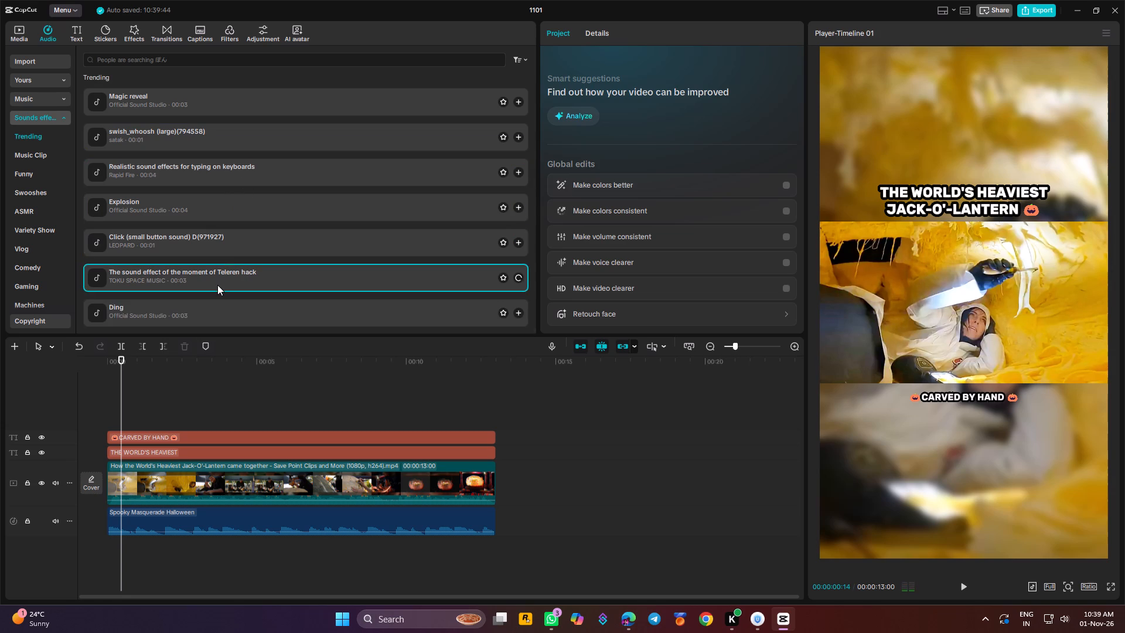
click(229, 251)
scroll(223, 275, down, 1)
click(229, 223)
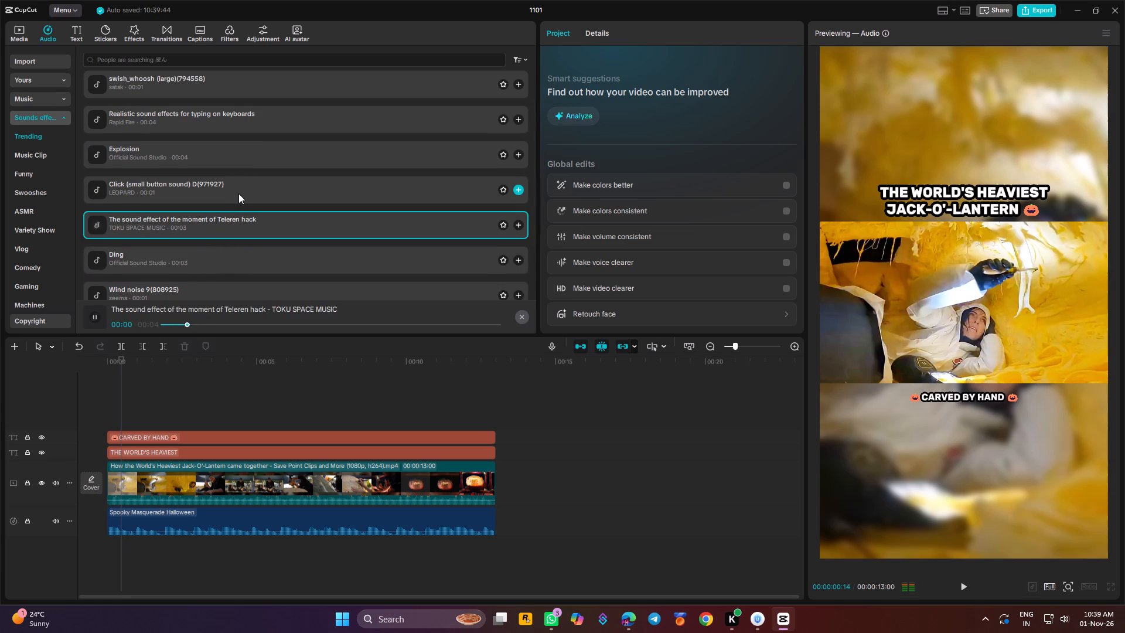
click(238, 193)
drag(262, 189, 106, 544)
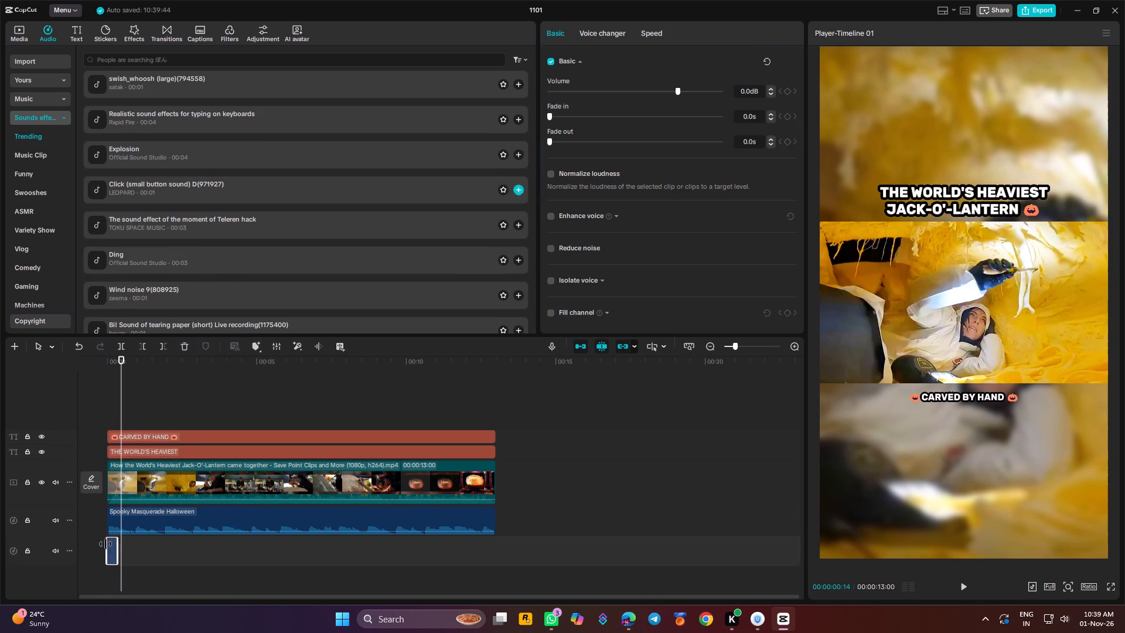
Play the opening second or so from the timeline's beginning to judge the click sound against the footage.
drag(126, 363, 82, 370)
key(space)
ctrl+scroll(226, 415, up, 11)
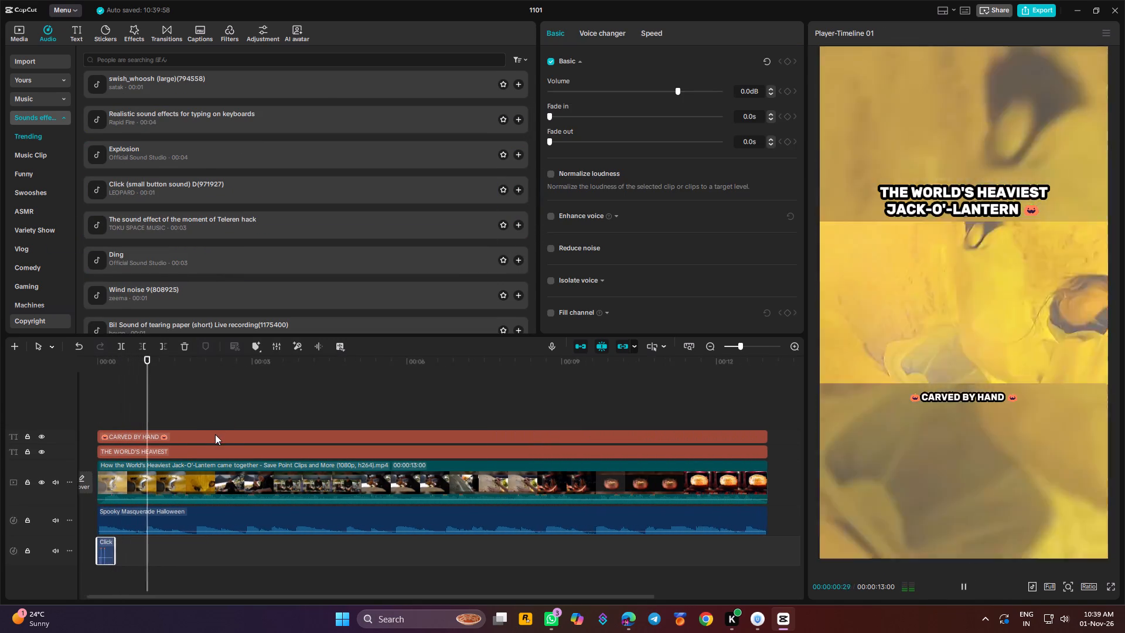
ctrl+scroll(215, 434, up, 3)
key(space)
drag(170, 379, 0, 388)
drag(198, 366, 0, 363)
key(space)
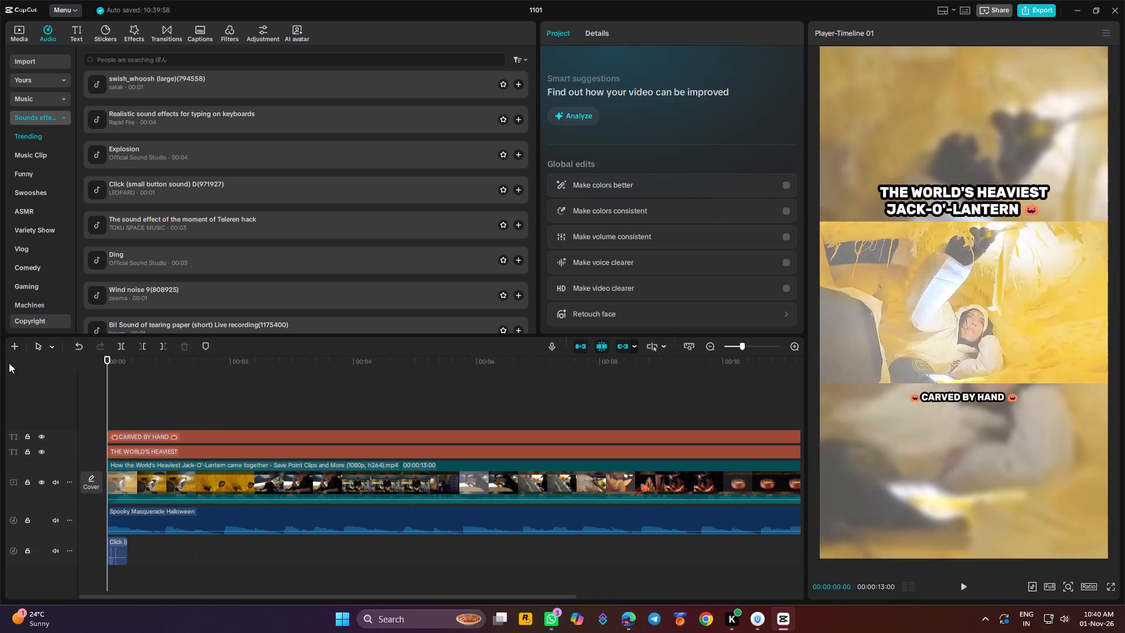
key(space)
key(space)
key(space)
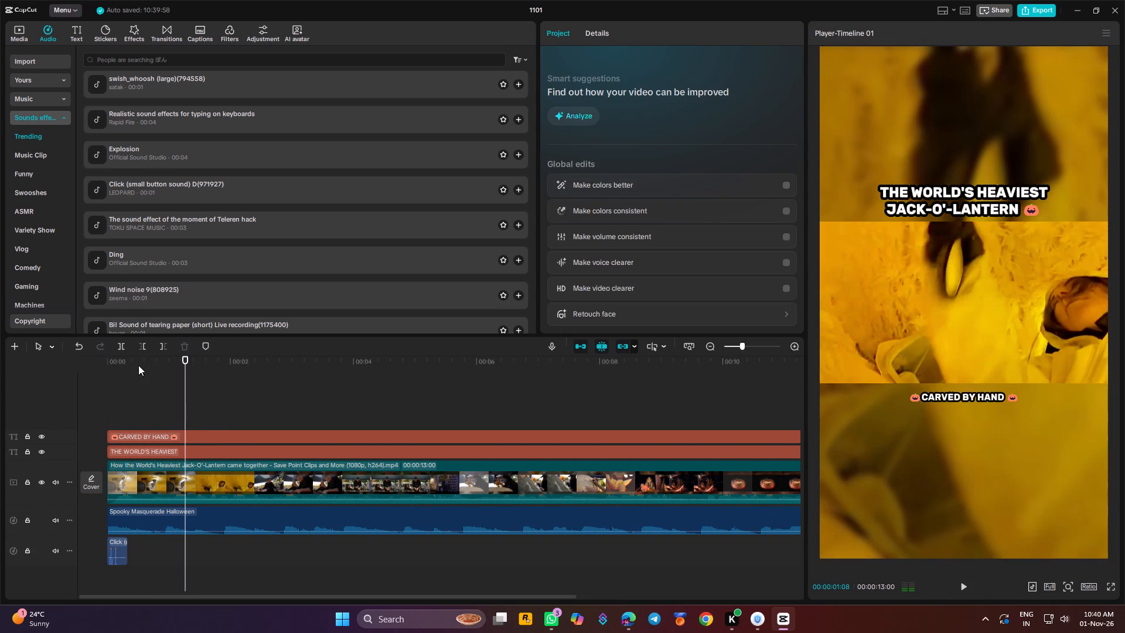
Preview further trending sounds and place Wind noise 9(808925) on the click sound's track at about half a second.
drag(186, 367, 167, 370)
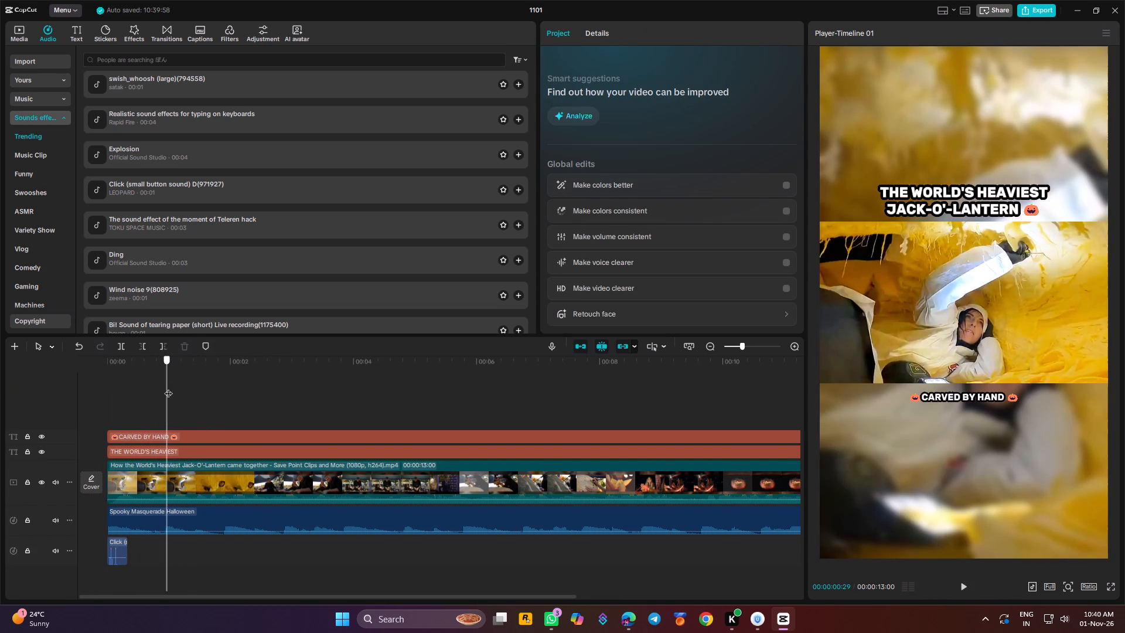
drag(133, 549, 121, 548)
click(191, 263)
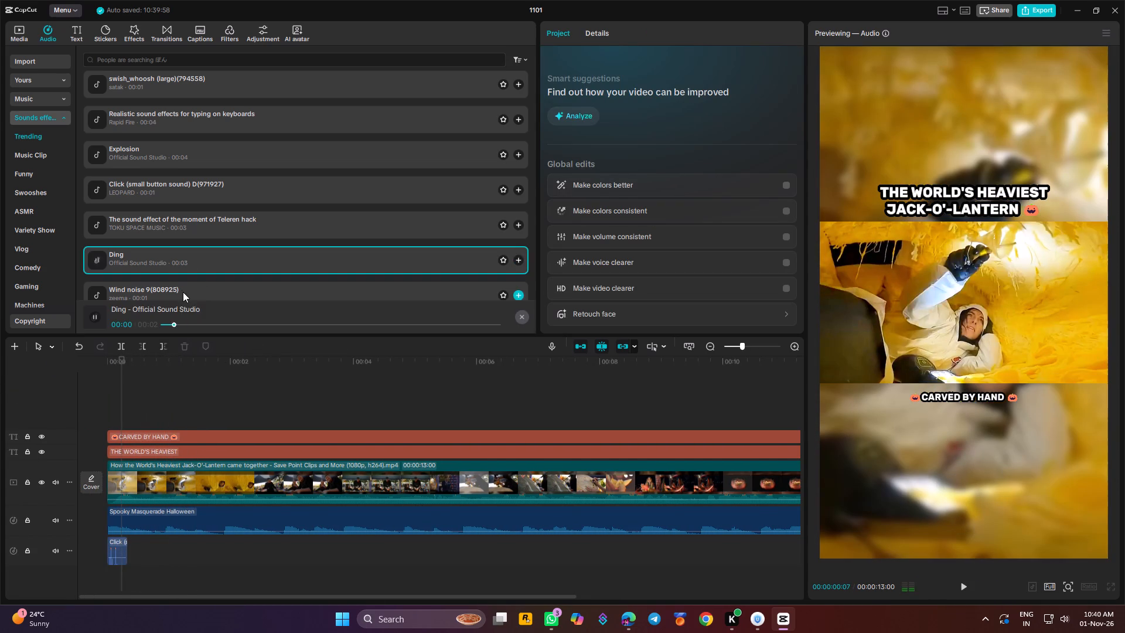
click(183, 292)
scroll(201, 271, down, 3)
click(207, 222)
drag(270, 140, 139, 559)
Shift the wind noise clip to start at about 0.8 seconds, set its volume to 2.0 dB, and play it back to check timing.
key(space)
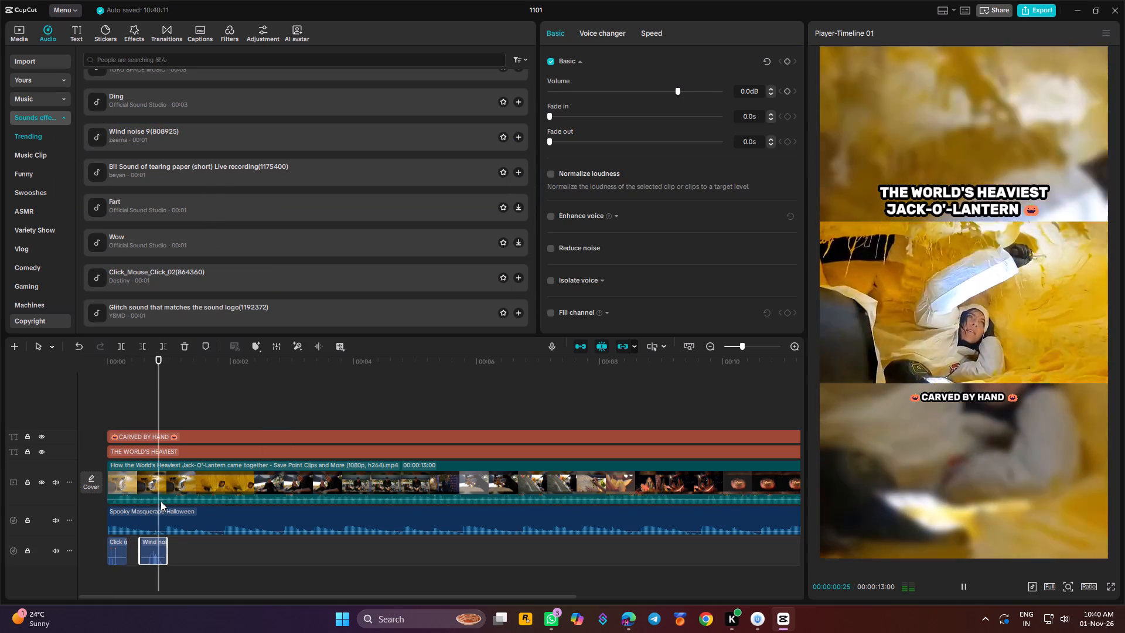
key(space)
drag(153, 546, 162, 545)
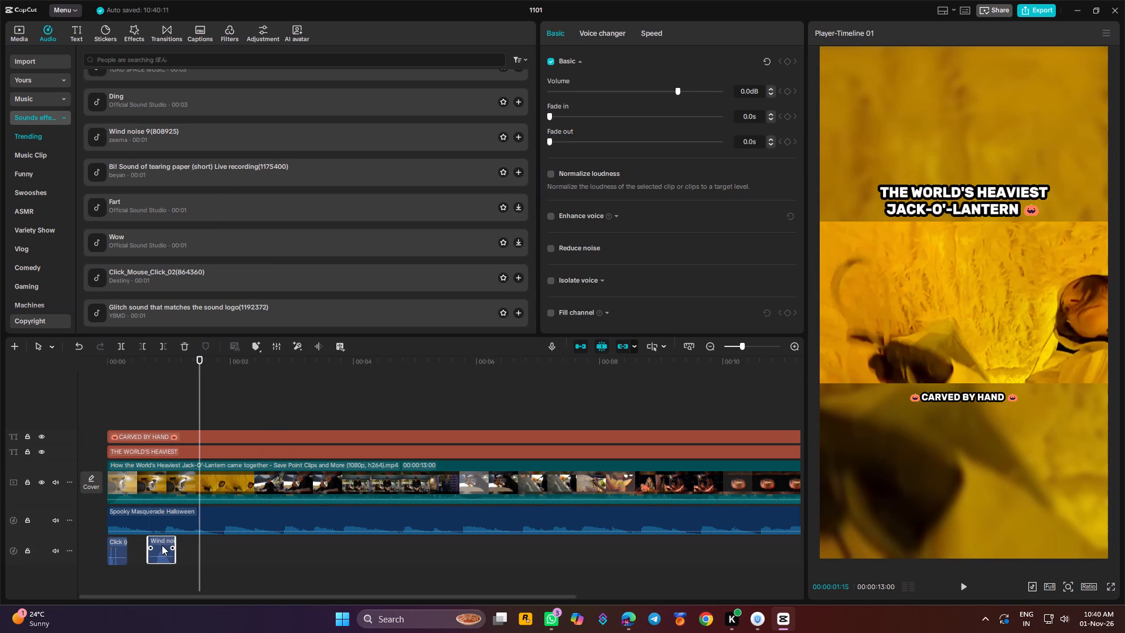
drag(162, 545, 164, 546)
drag(204, 366, 128, 392)
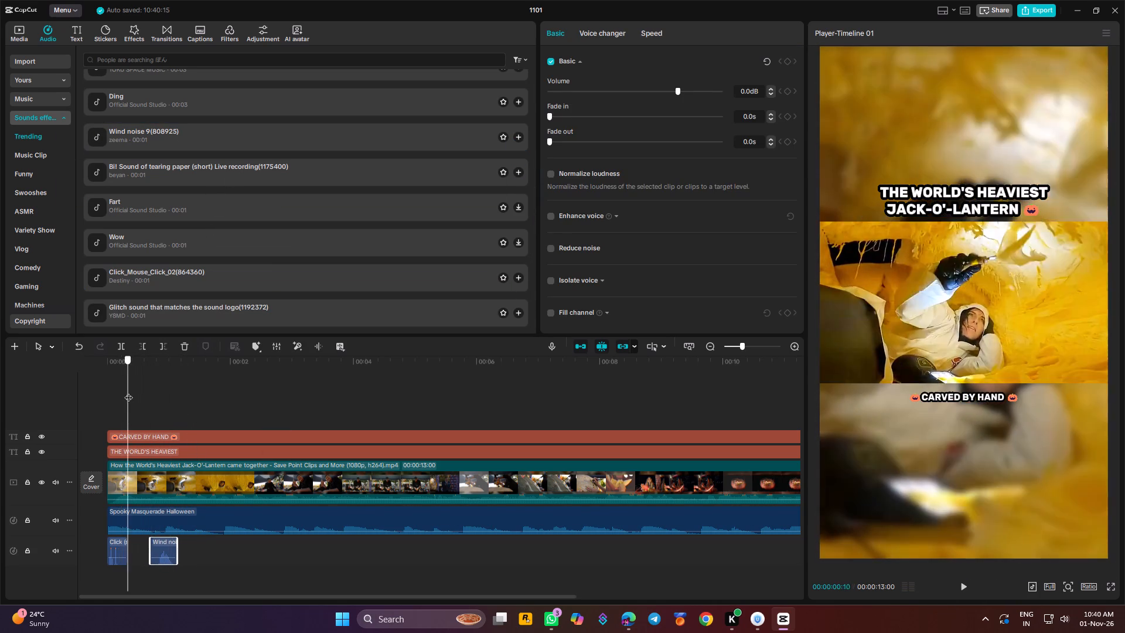
drag(128, 392, 176, 390)
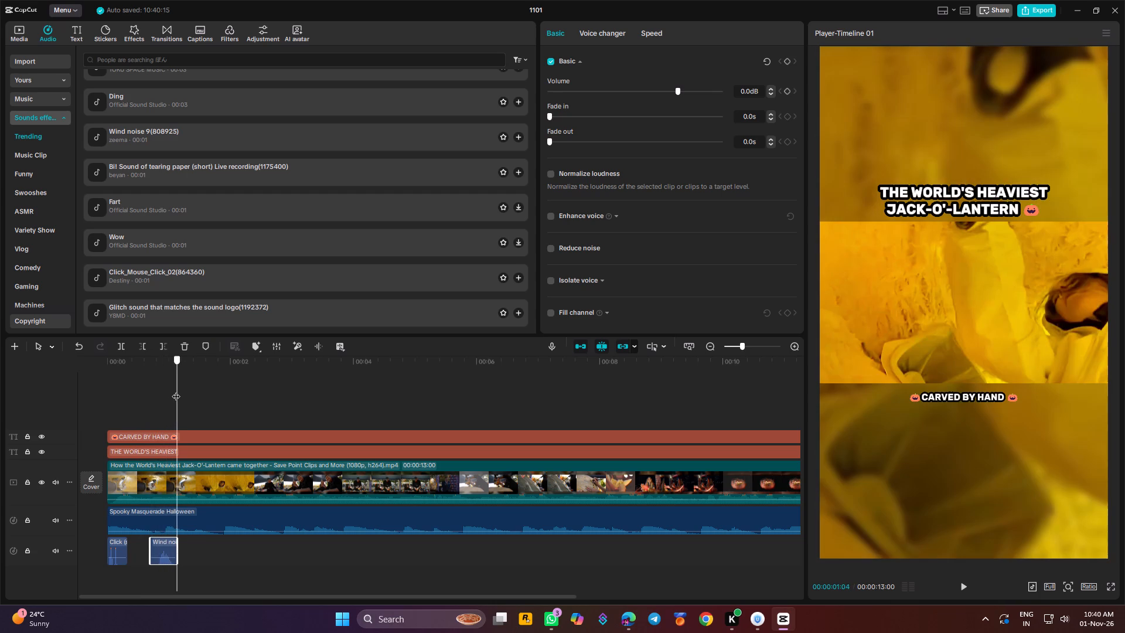
drag(176, 390, 168, 390)
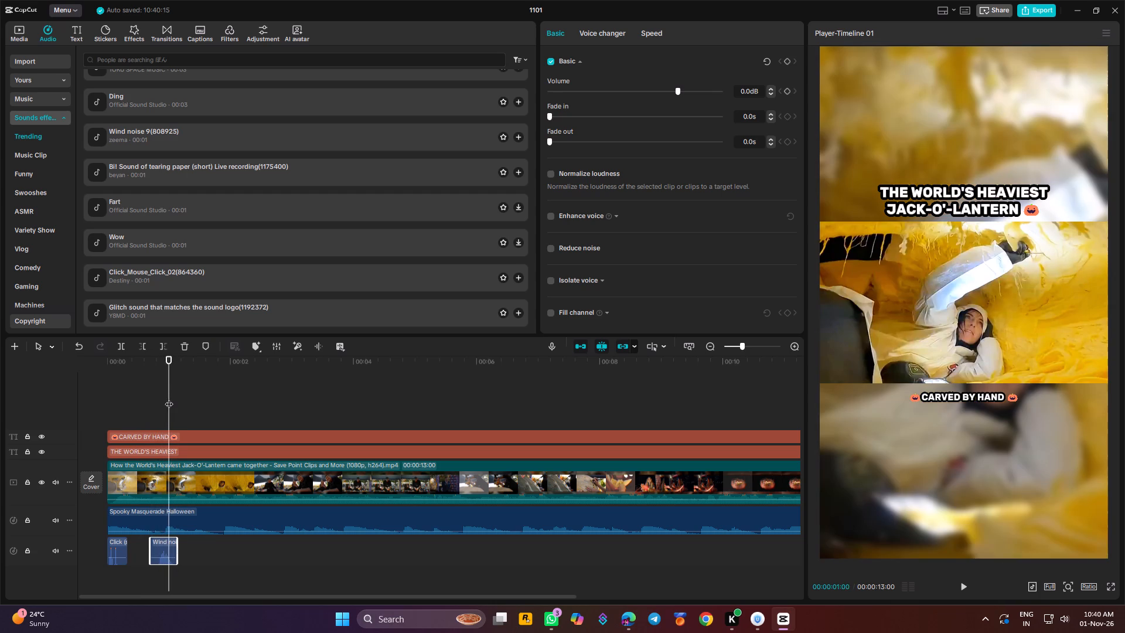
drag(165, 559, 173, 557)
drag(158, 544, 166, 546)
key(space)
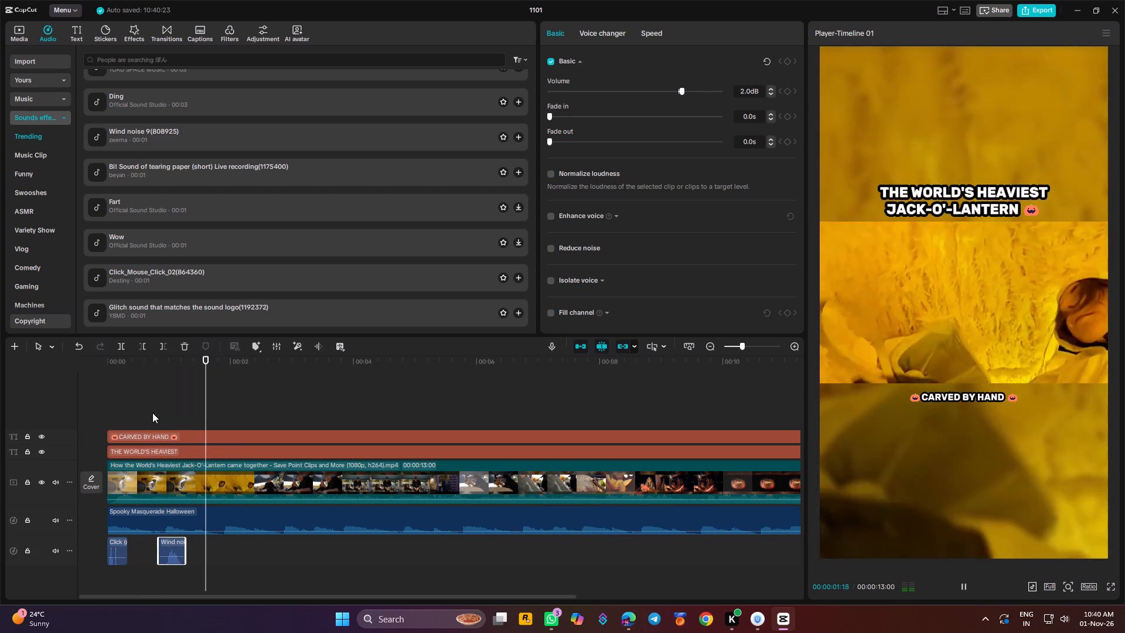
key(space)
Park the playhead at 00:00:02:00 and audition trending effects such as Wow, Glitch sound (1192372) and the ballpoint pen click.
drag(246, 367, 207, 374)
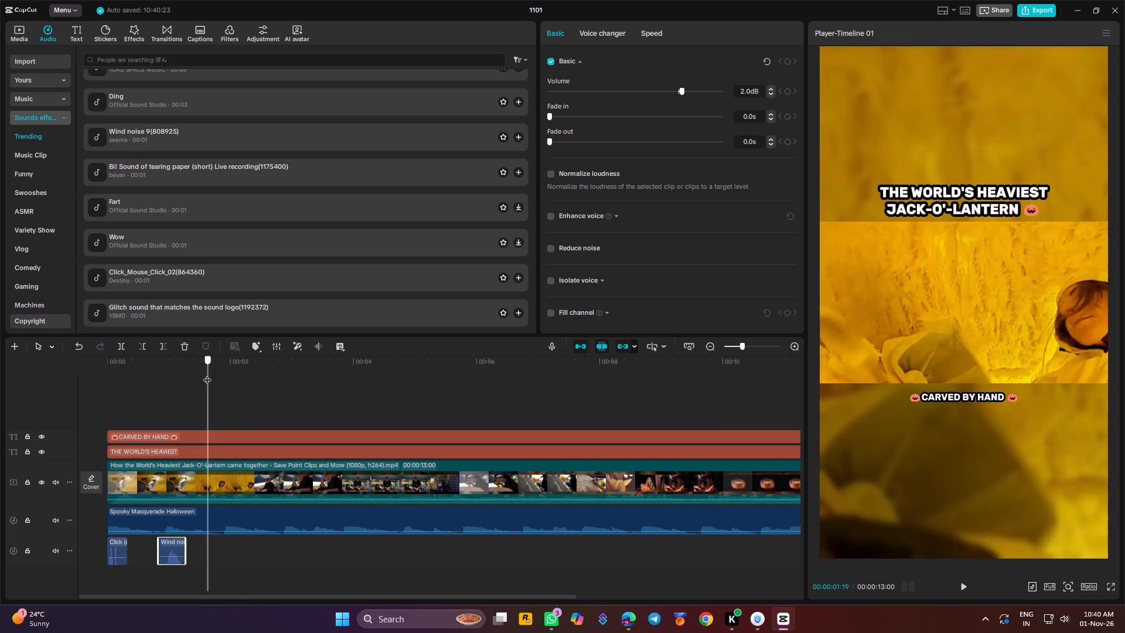
drag(207, 374, 231, 379)
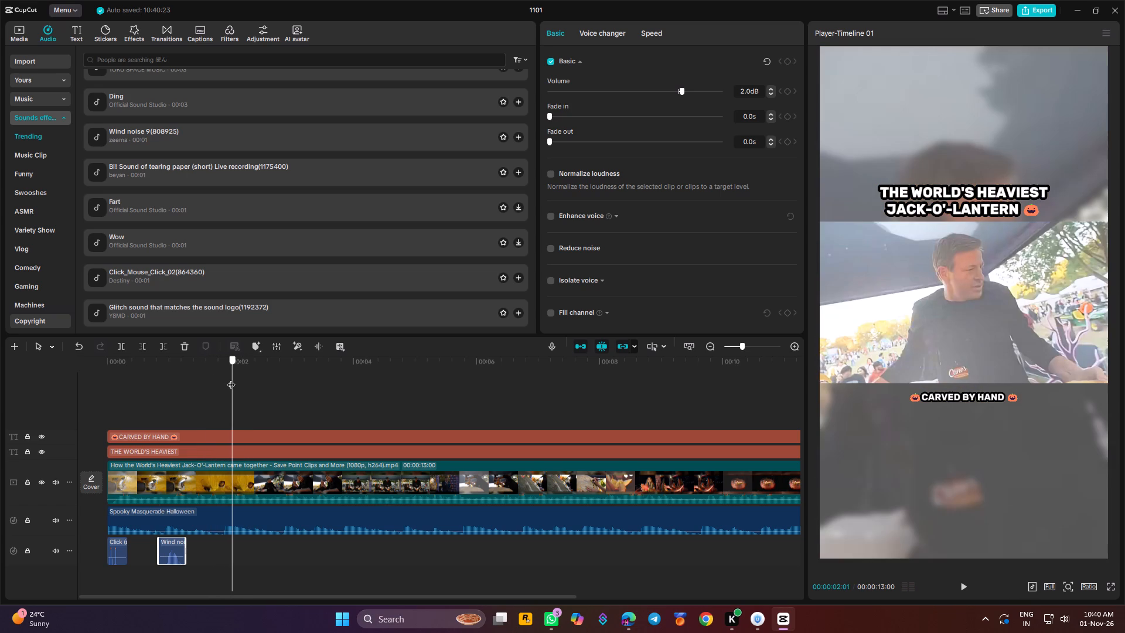
drag(231, 379, 230, 379)
click(117, 231)
click(163, 270)
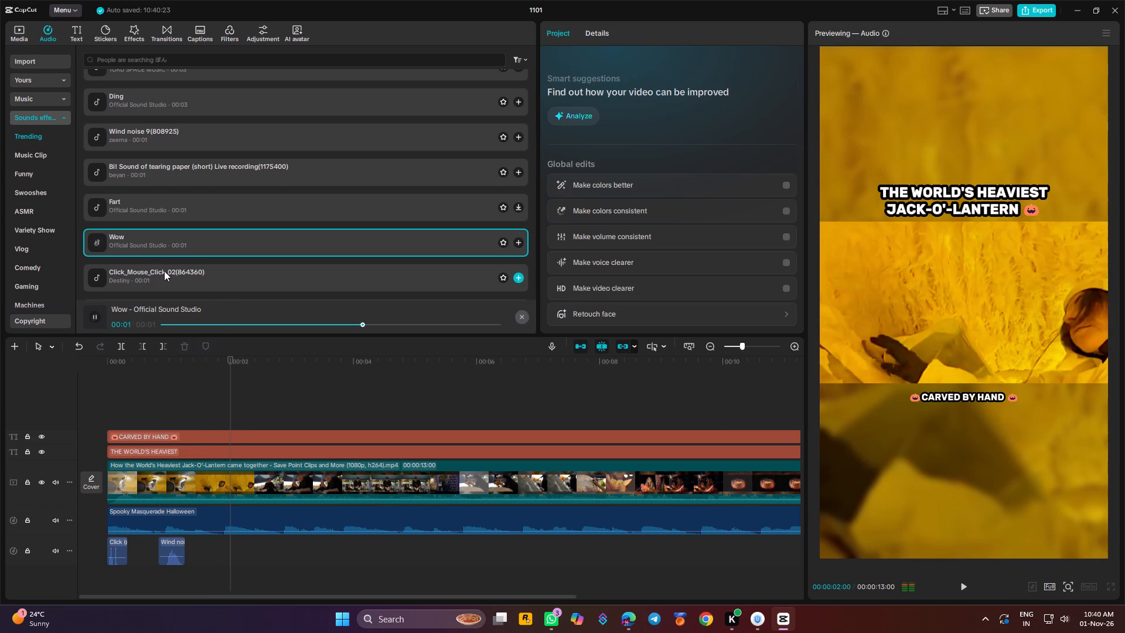
scroll(173, 270, down, 3)
click(178, 222)
click(187, 215)
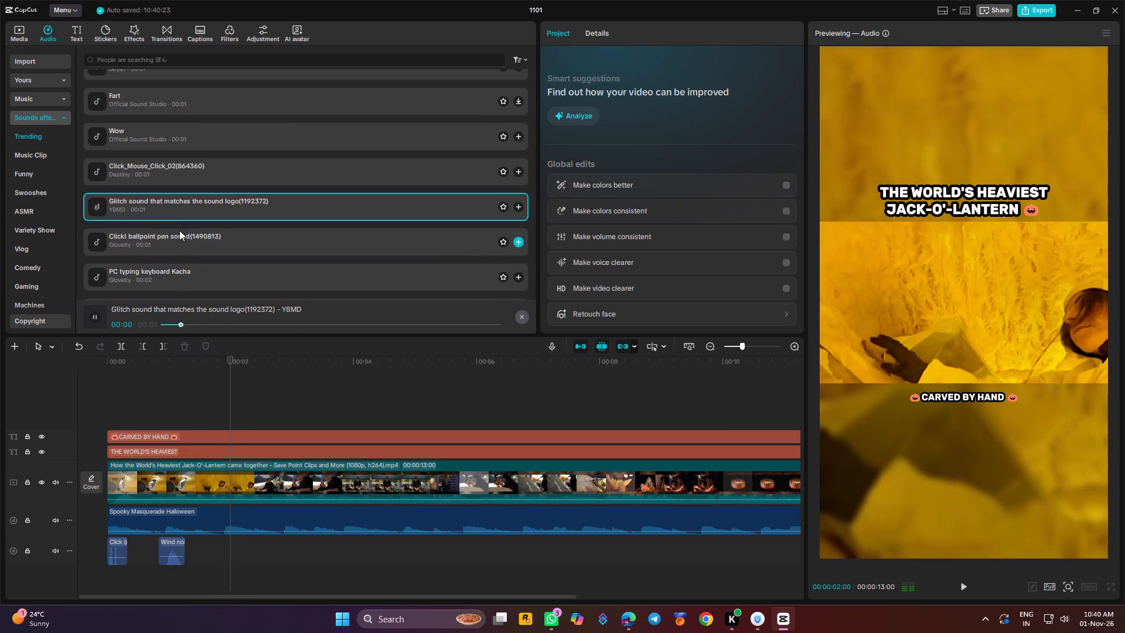
click(176, 239)
click(207, 223)
click(219, 210)
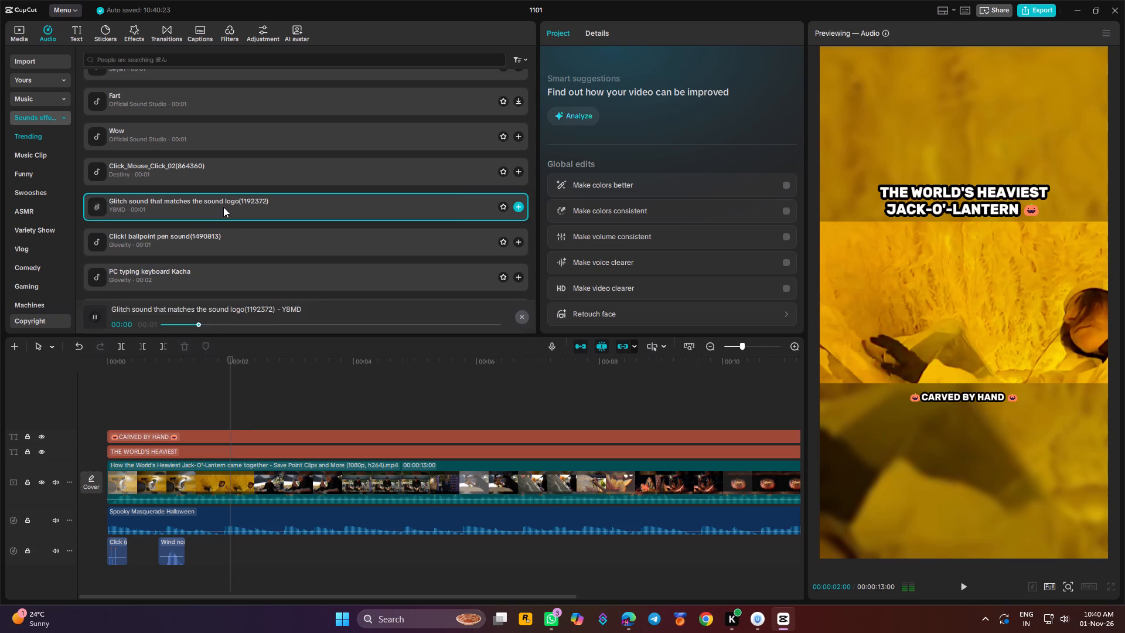
drag(224, 206, 284, 212)
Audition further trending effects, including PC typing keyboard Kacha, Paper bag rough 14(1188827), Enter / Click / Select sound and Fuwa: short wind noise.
click(231, 234)
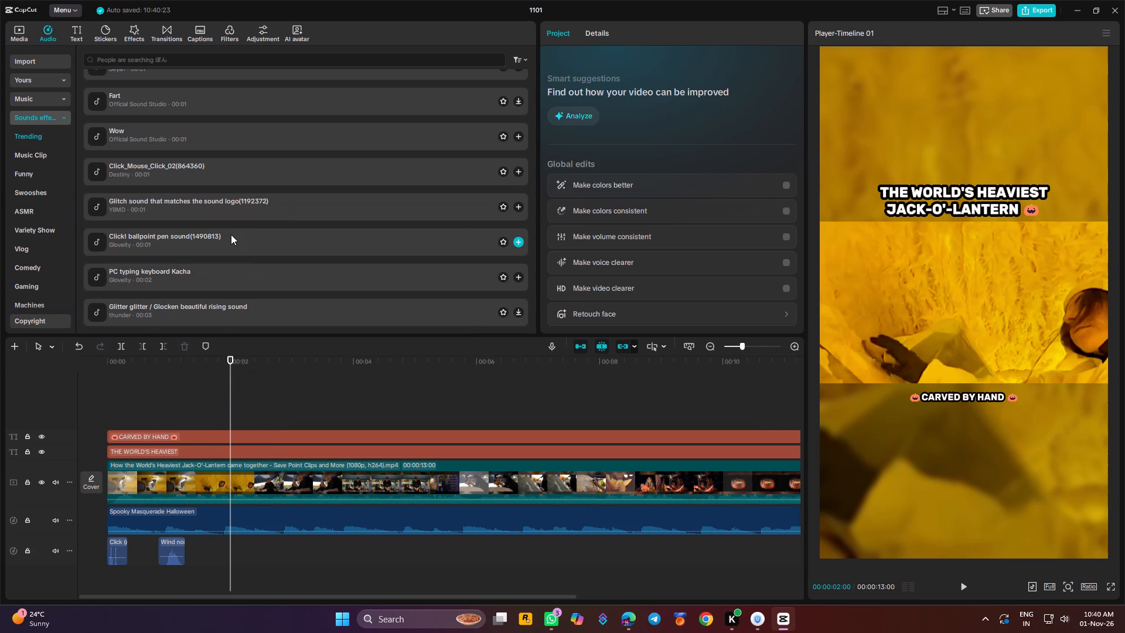
click(213, 260)
click(207, 272)
scroll(206, 298, down, 2)
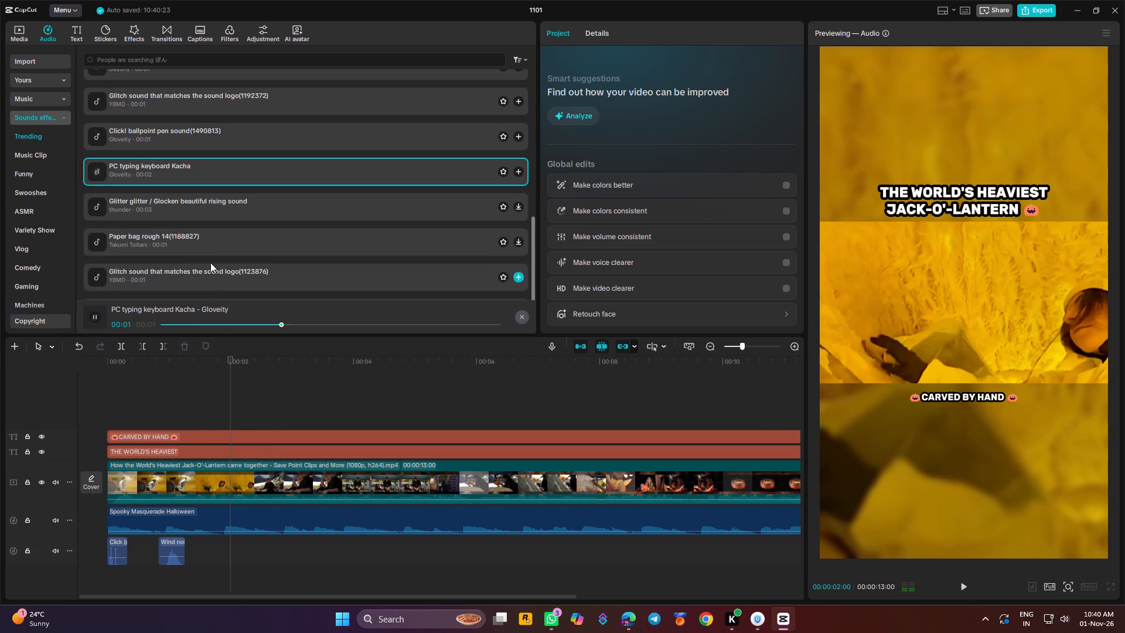
click(211, 235)
click(225, 195)
click(195, 245)
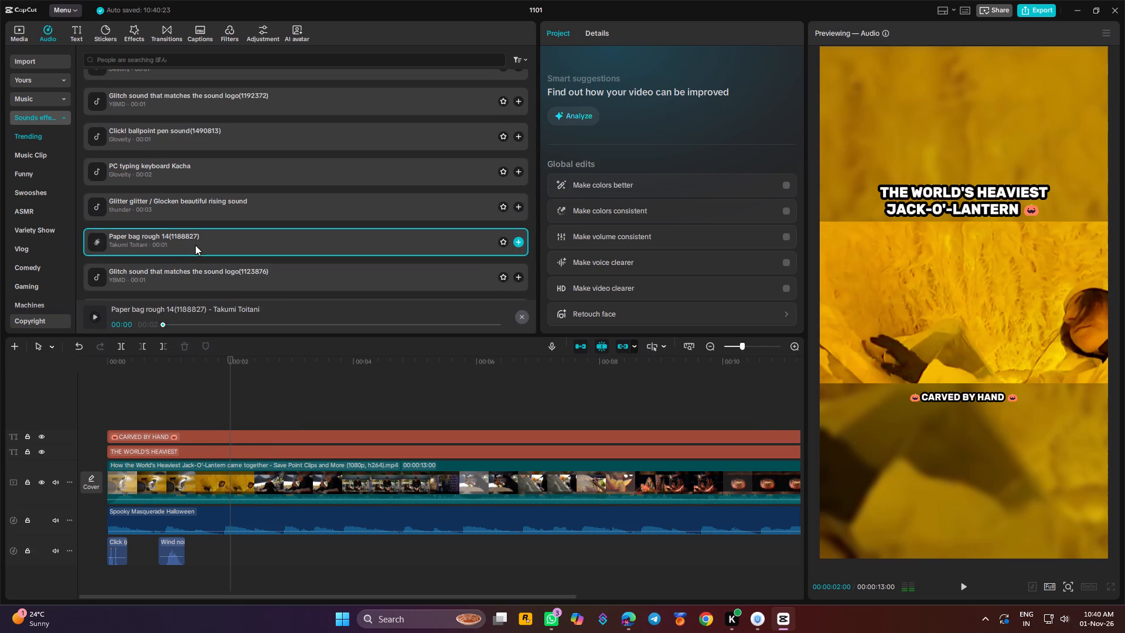
click(190, 274)
click(212, 250)
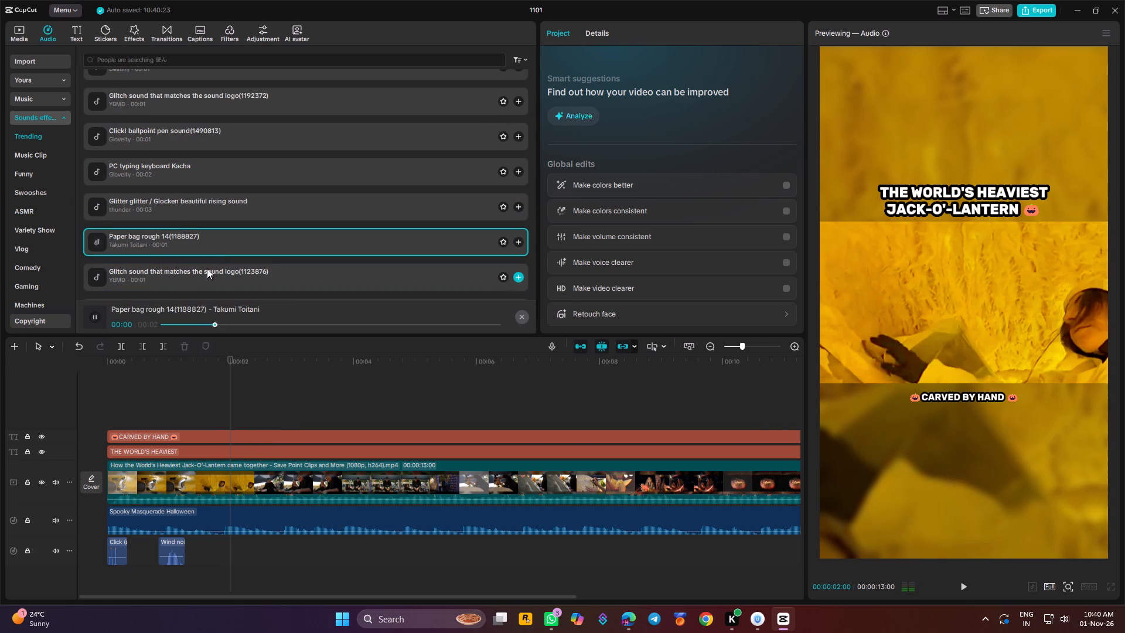
click(203, 280)
scroll(207, 271, down, 1)
click(210, 257)
click(208, 285)
scroll(226, 263, down, 1)
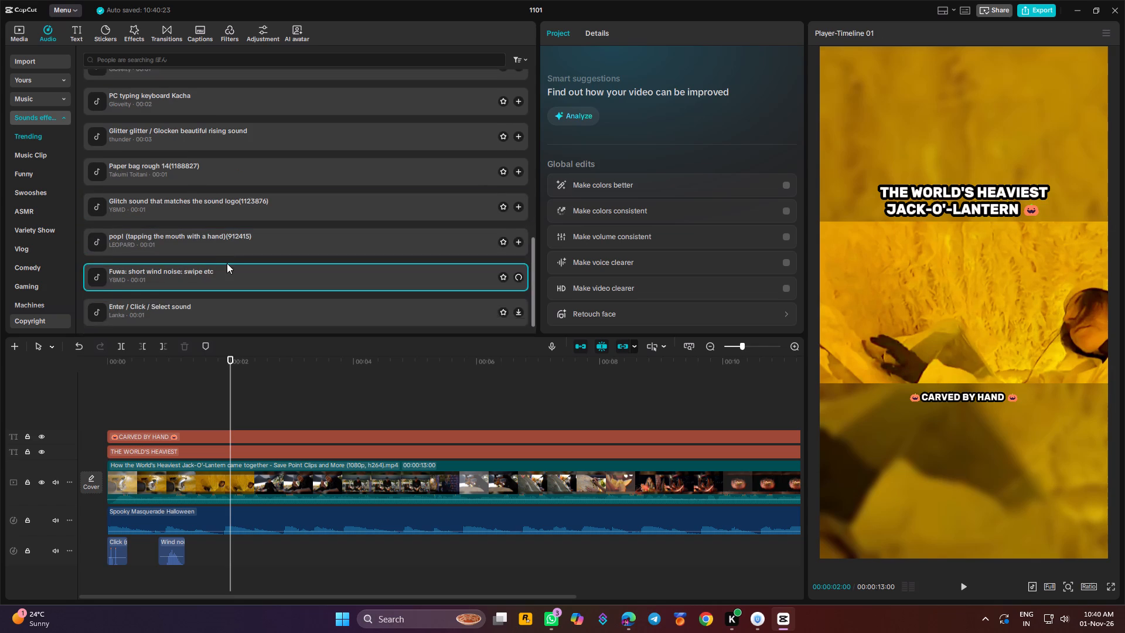
scroll(227, 263, down, 2)
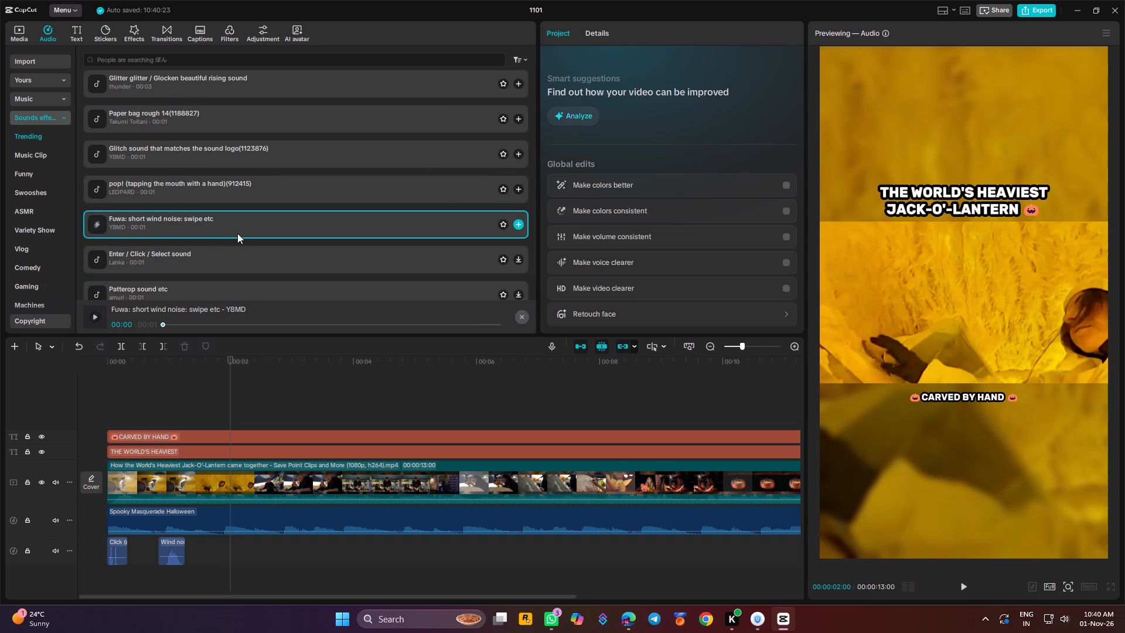
click(223, 253)
click(243, 226)
Place Fuwa: short wind noise on the sound effects track at about 1.75 seconds and play it back against the footage.
drag(254, 224, 210, 559)
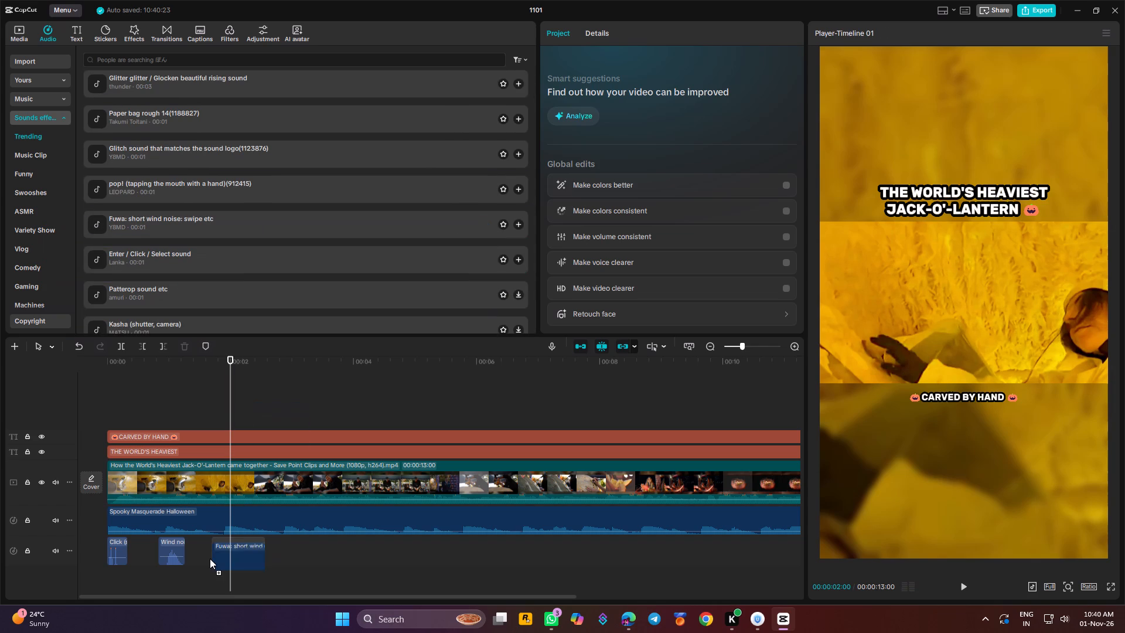
drag(210, 559, 205, 552)
drag(239, 550, 248, 549)
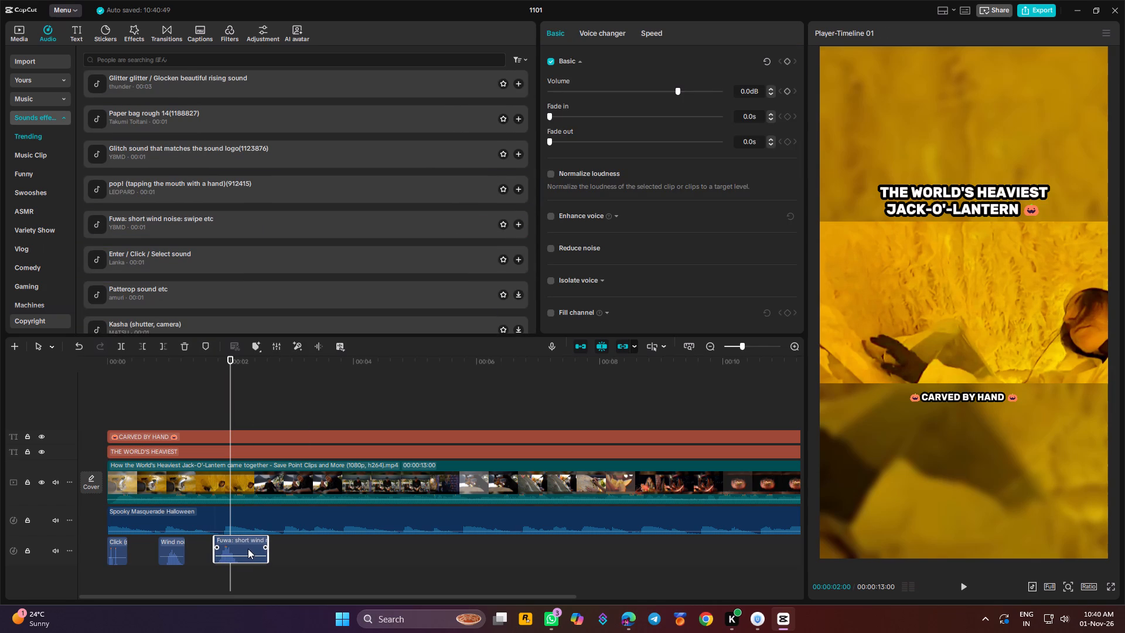
drag(248, 549, 250, 549)
click(209, 359)
key(space)
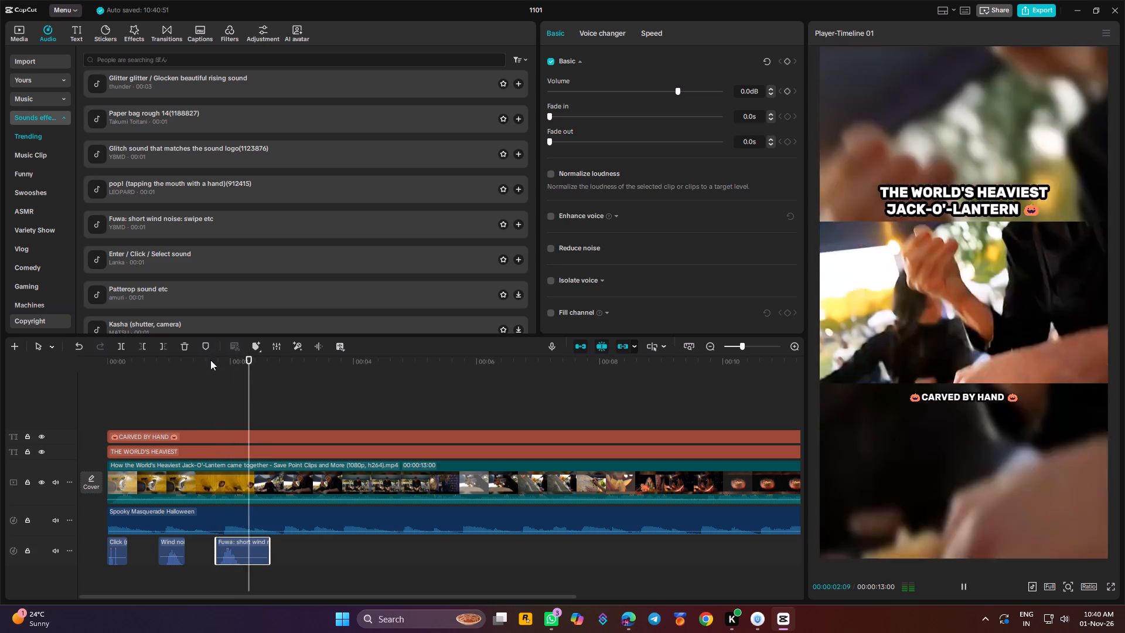
key(space)
drag(284, 366, 211, 365)
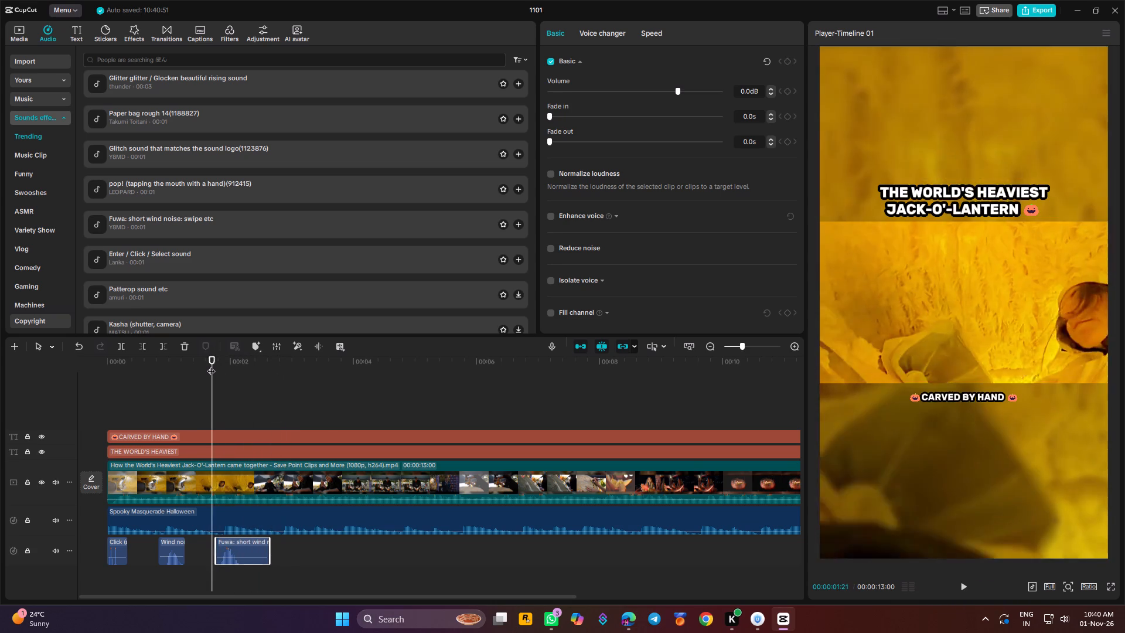
key(space)
key(space)
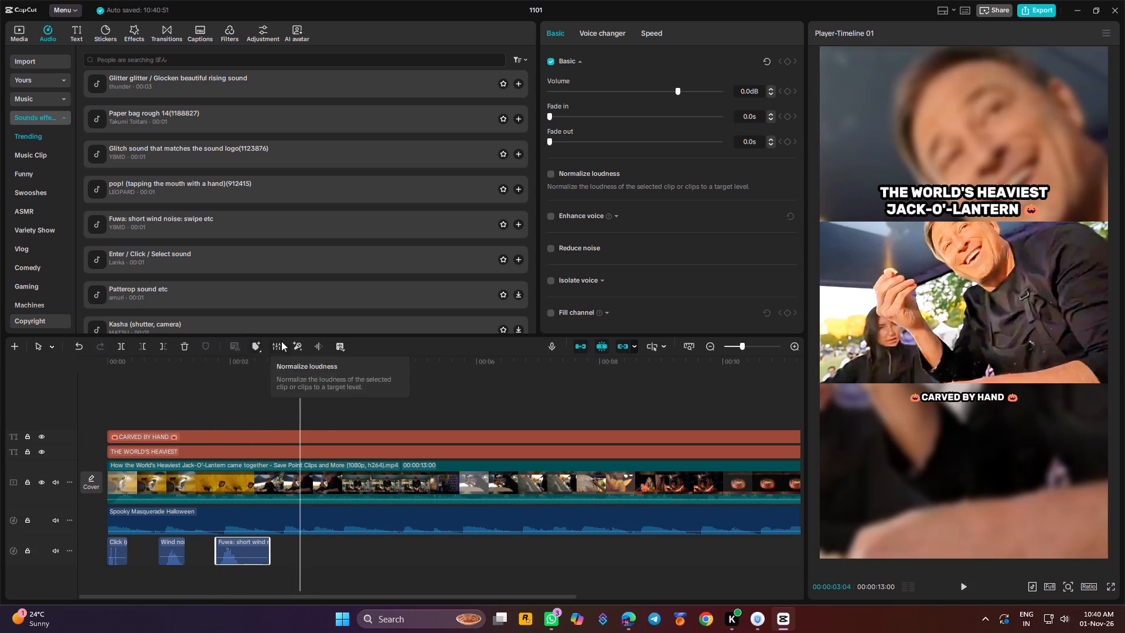
Park the playhead at 00:00:03:21 and audition Enter / Click / Select sound and Patterop sound etc.
key(space)
key(space)
key(space)
drag(346, 367, 331, 372)
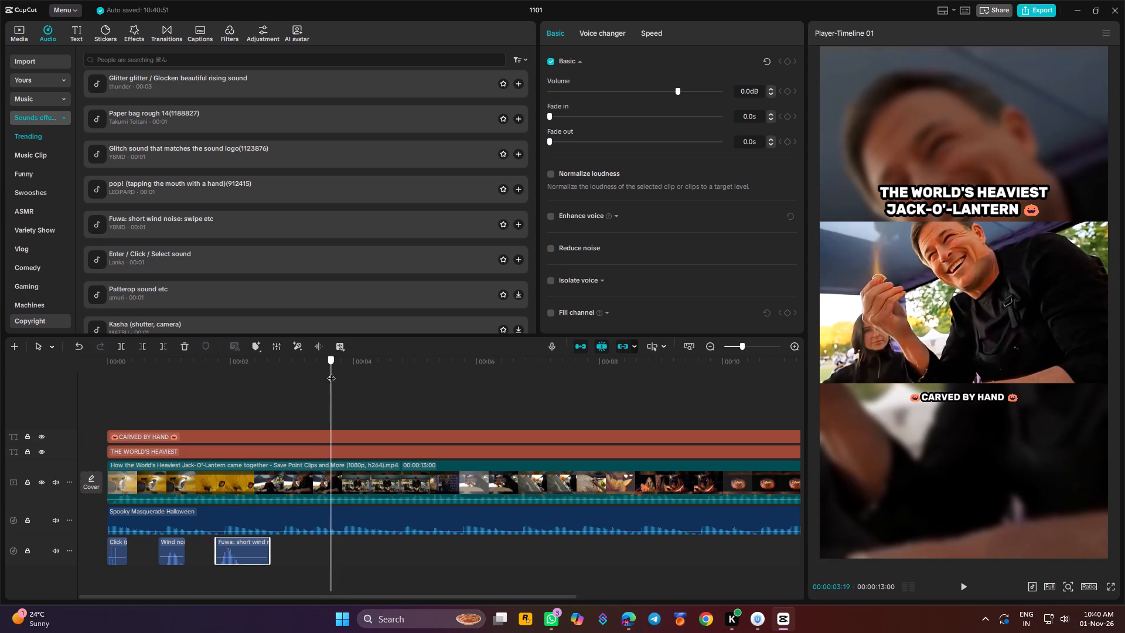
drag(331, 372, 334, 373)
click(178, 232)
click(168, 257)
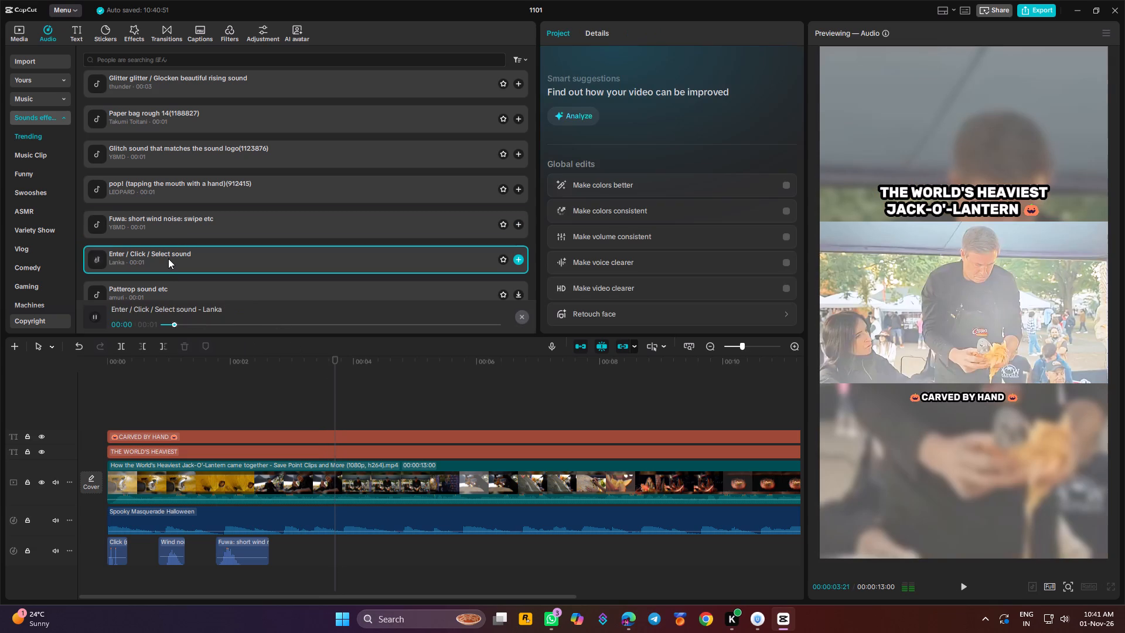
click(194, 290)
scroll(216, 281, down, 2)
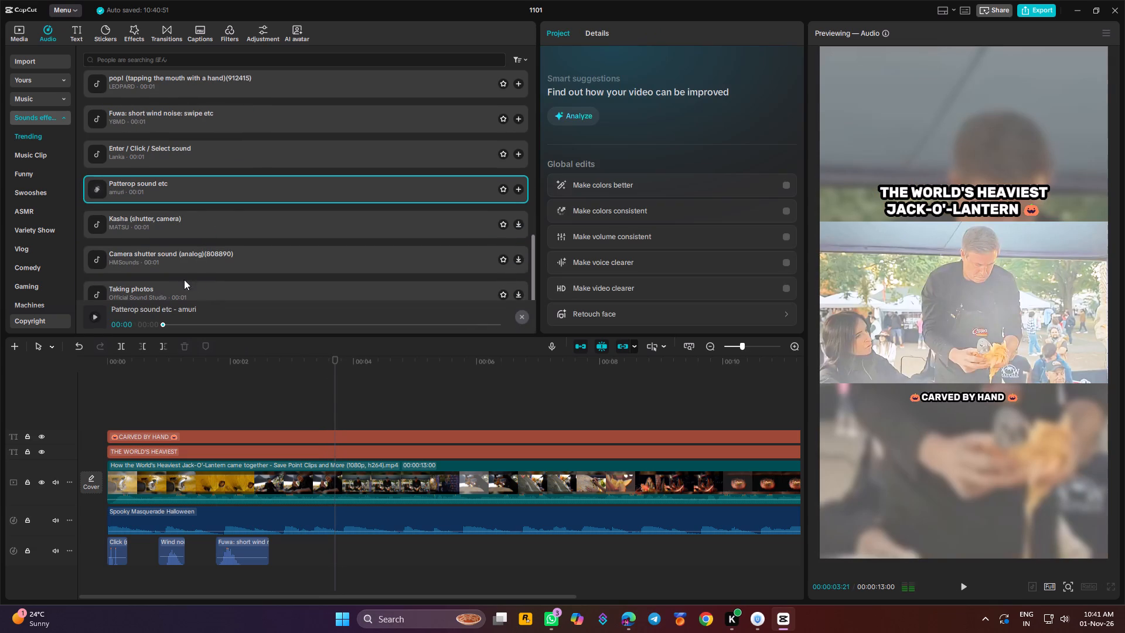
Copy the opening click sound to about 3.6 seconds on the sound effects track and play that section back.
click(117, 554)
key(ctrl+c)
key(ctrl+v)
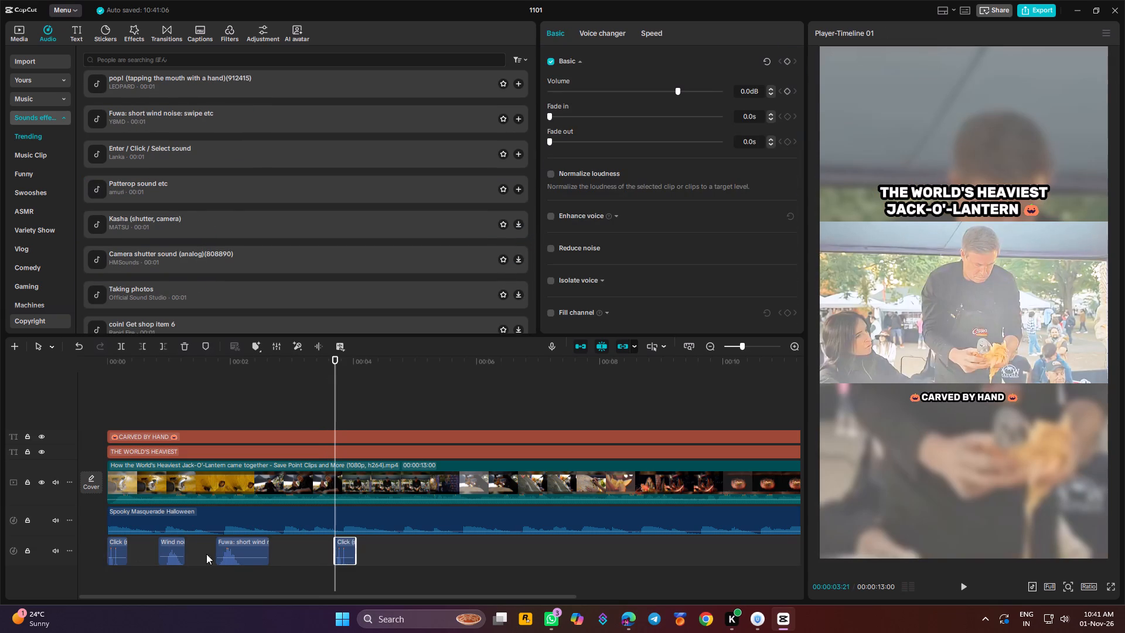
drag(346, 552, 341, 552)
click(325, 363)
key(space)
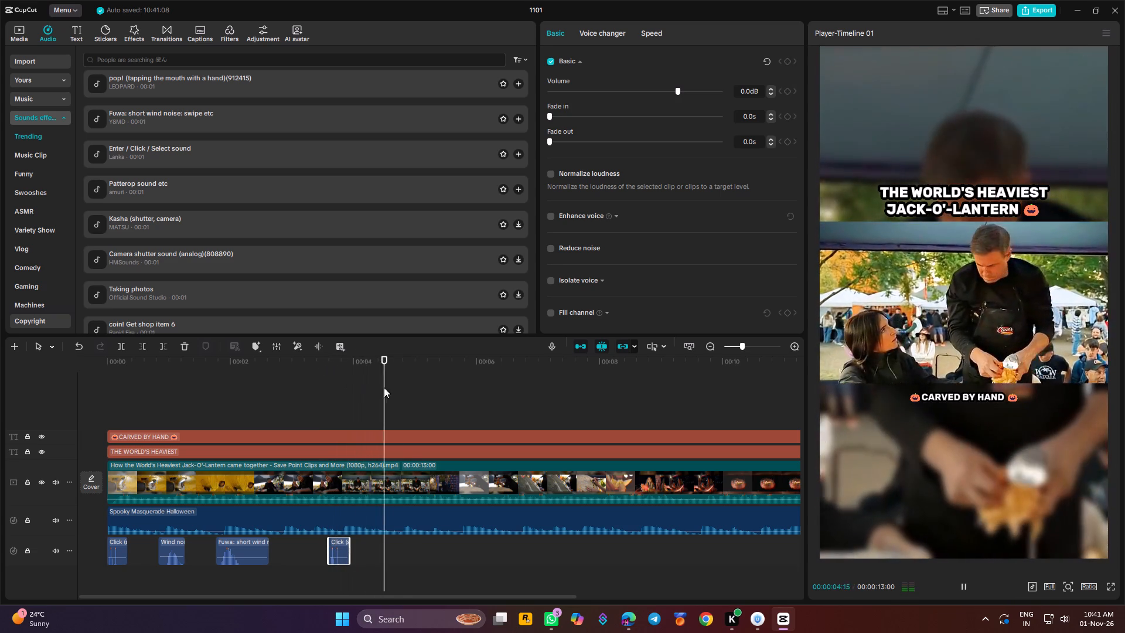
key(space)
Copy the wind noise clip to 00:00:05:21 on the sound effects track and play it back to check timing.
key(space)
key(space)
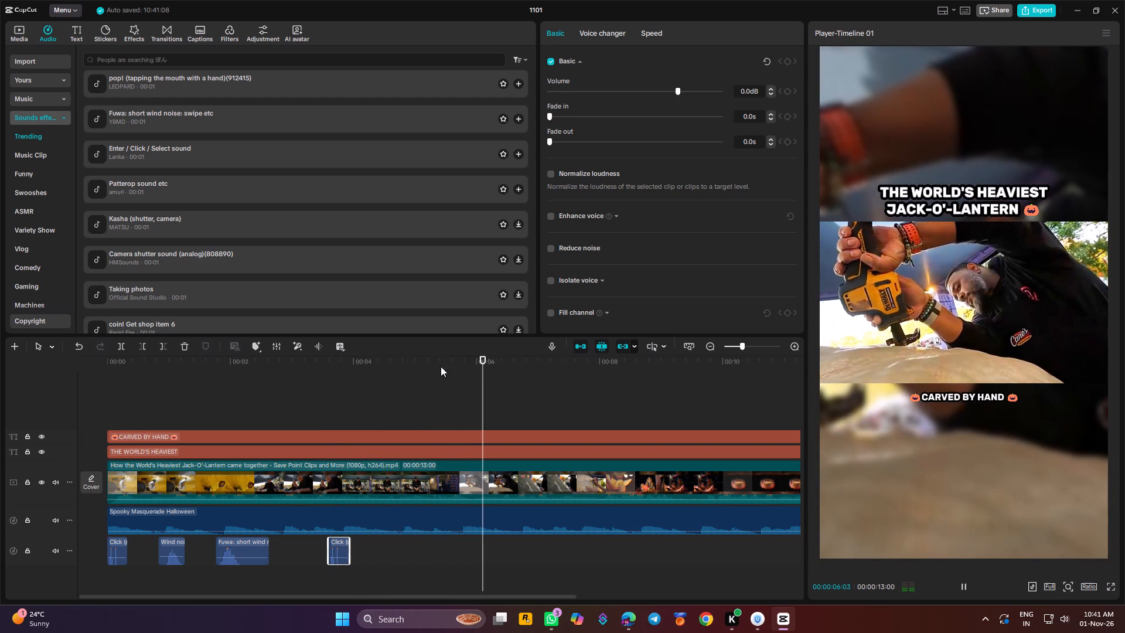
drag(479, 368, 458, 370)
click(170, 551)
key(ctrl+c)
key(ctrl+v)
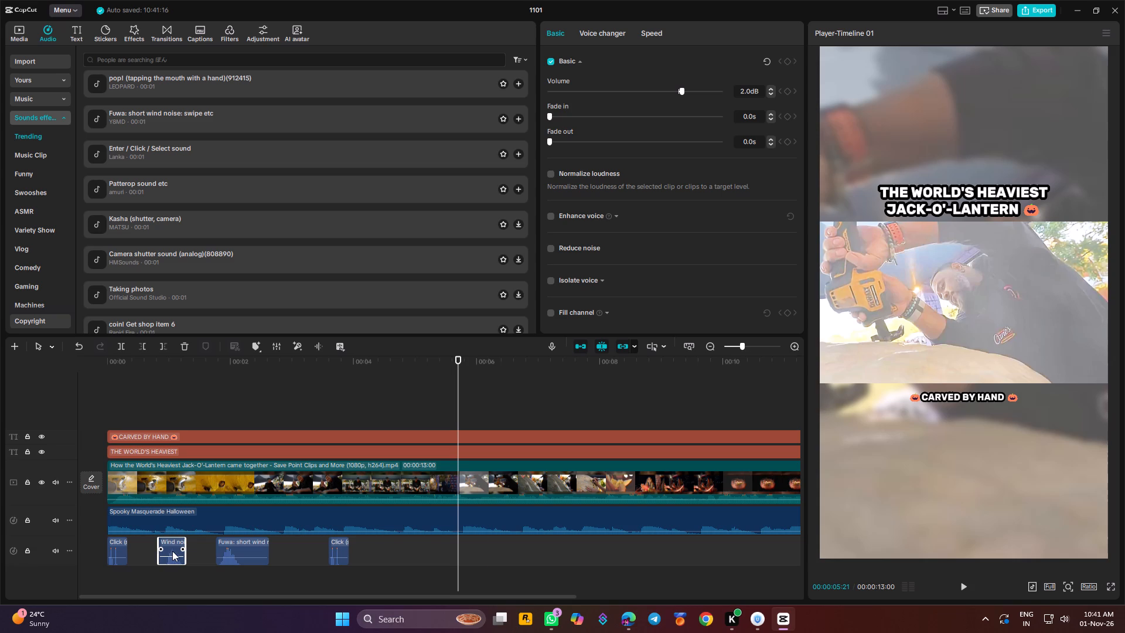
drag(457, 365, 447, 365)
key(space)
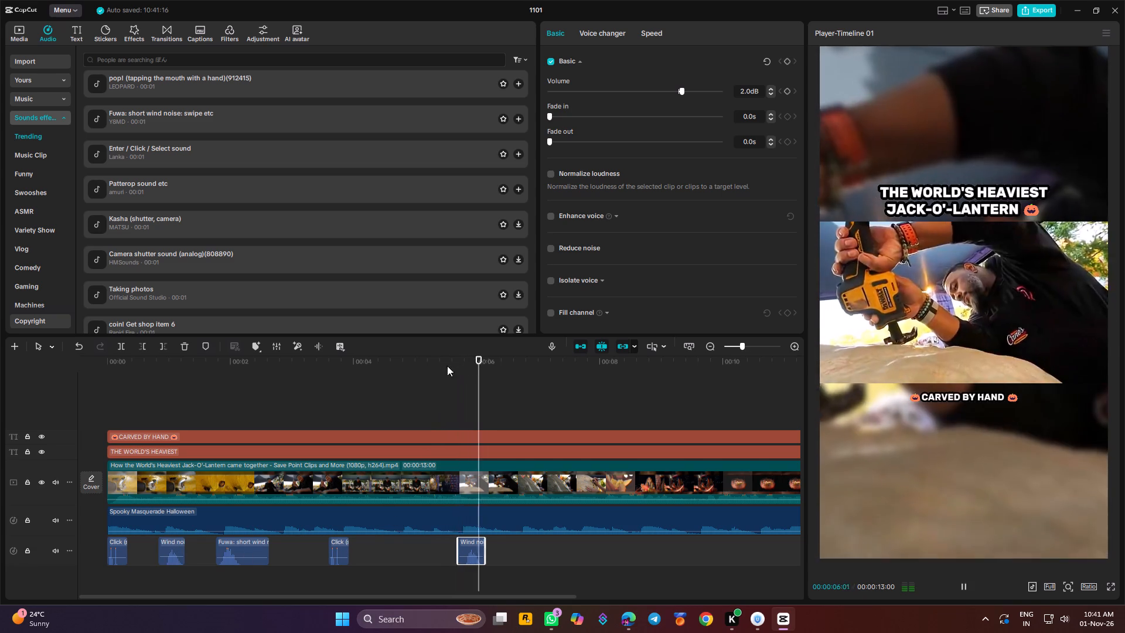
key(space)
Paste another wind noise clip at about 6.3 seconds and play both pasted wind noises against the carving footage.
drag(540, 375, 511, 380)
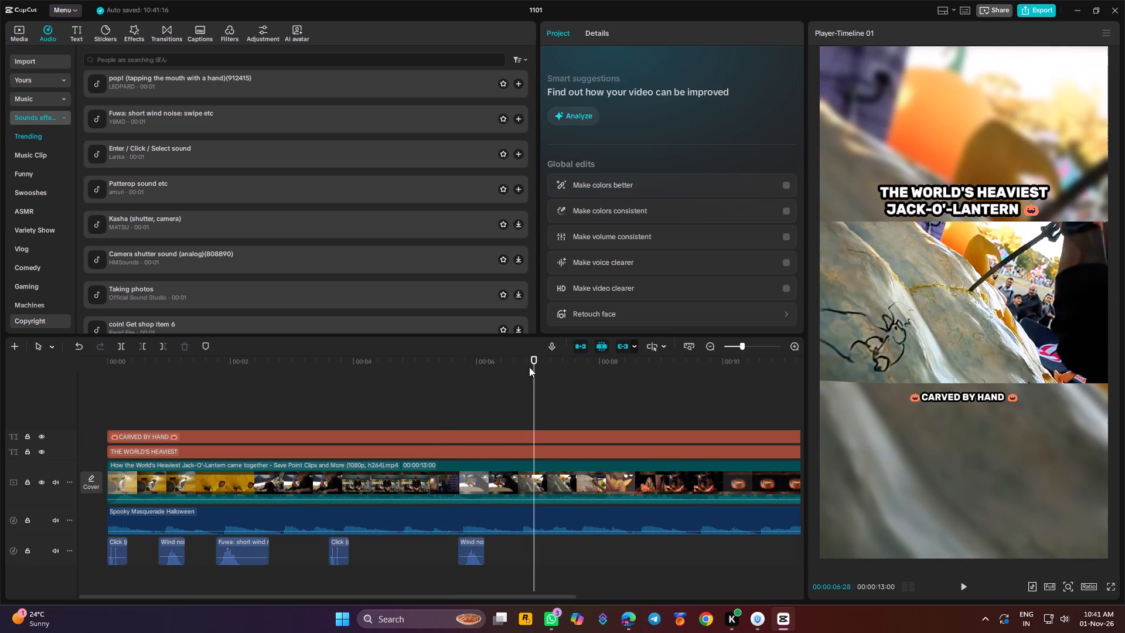
drag(531, 365, 500, 373)
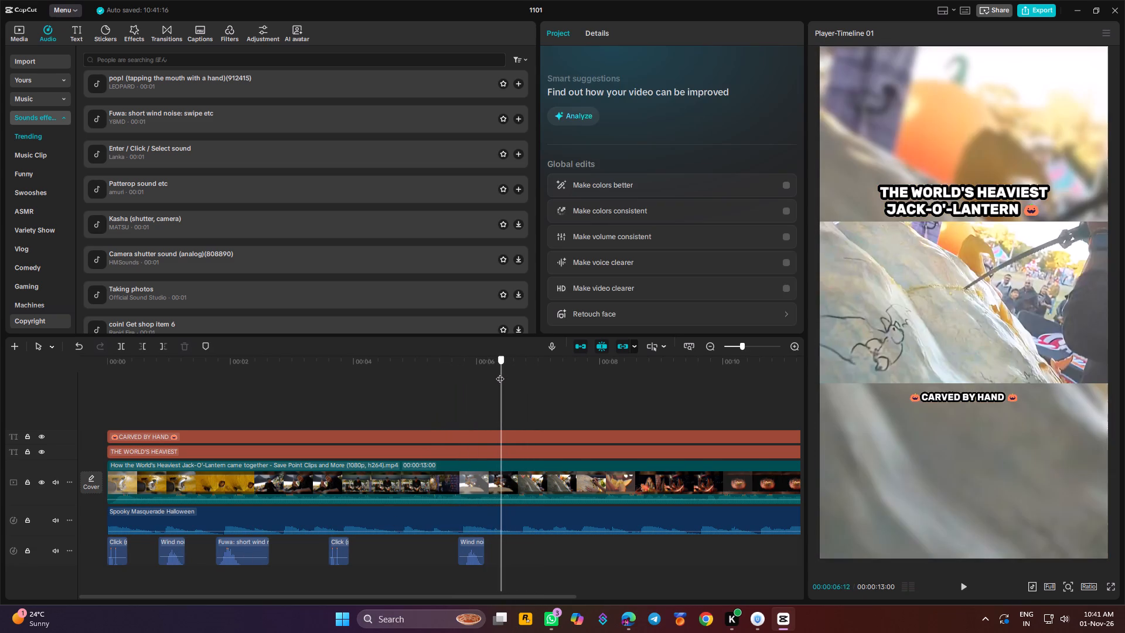
drag(500, 373, 498, 373)
key(ctrl+v)
key(space)
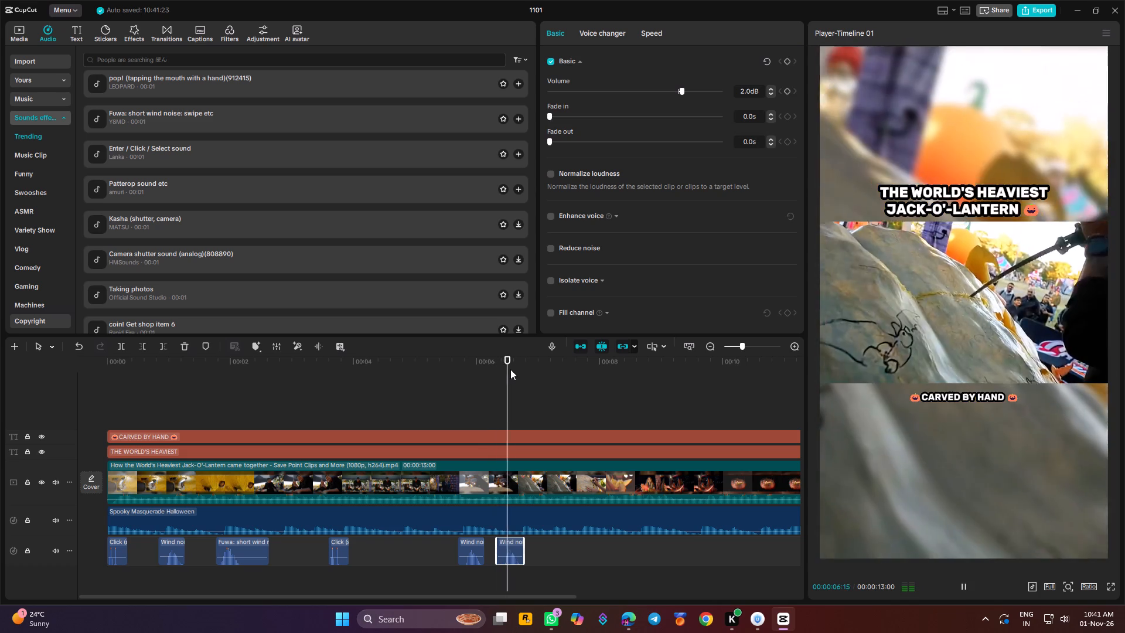
key(space)
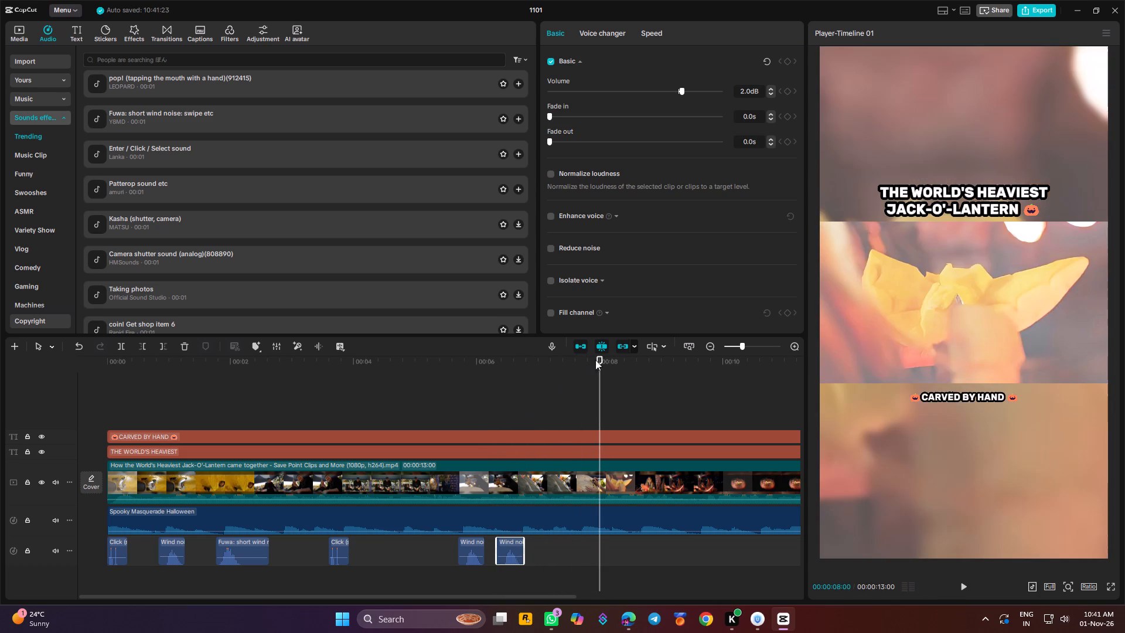
drag(600, 360, 428, 383)
key(space)
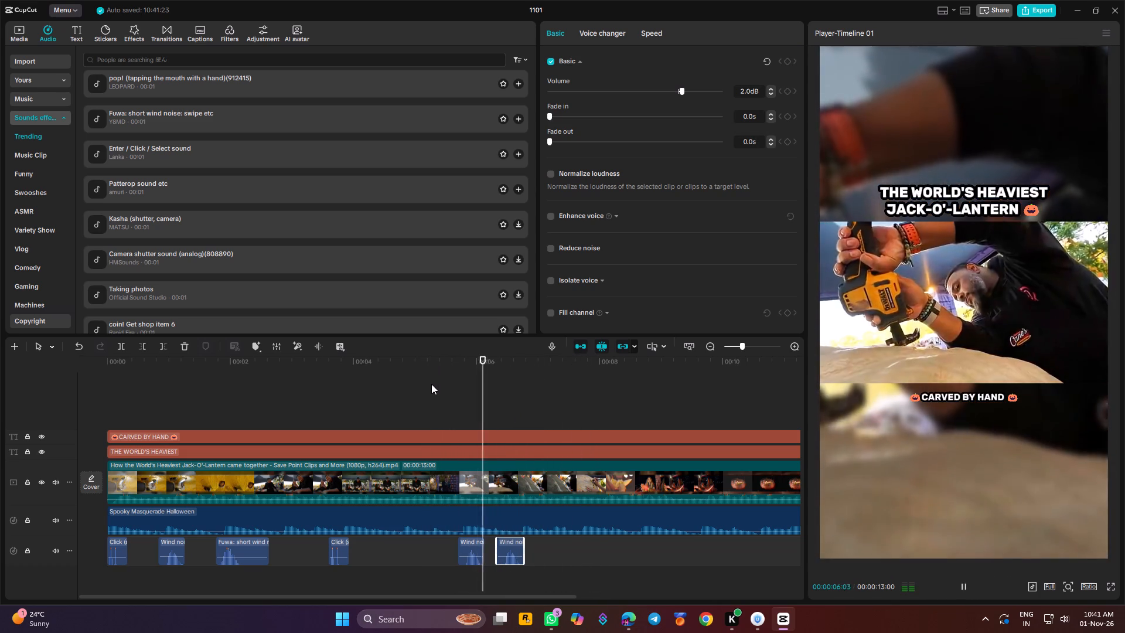
key(space)
key(space)
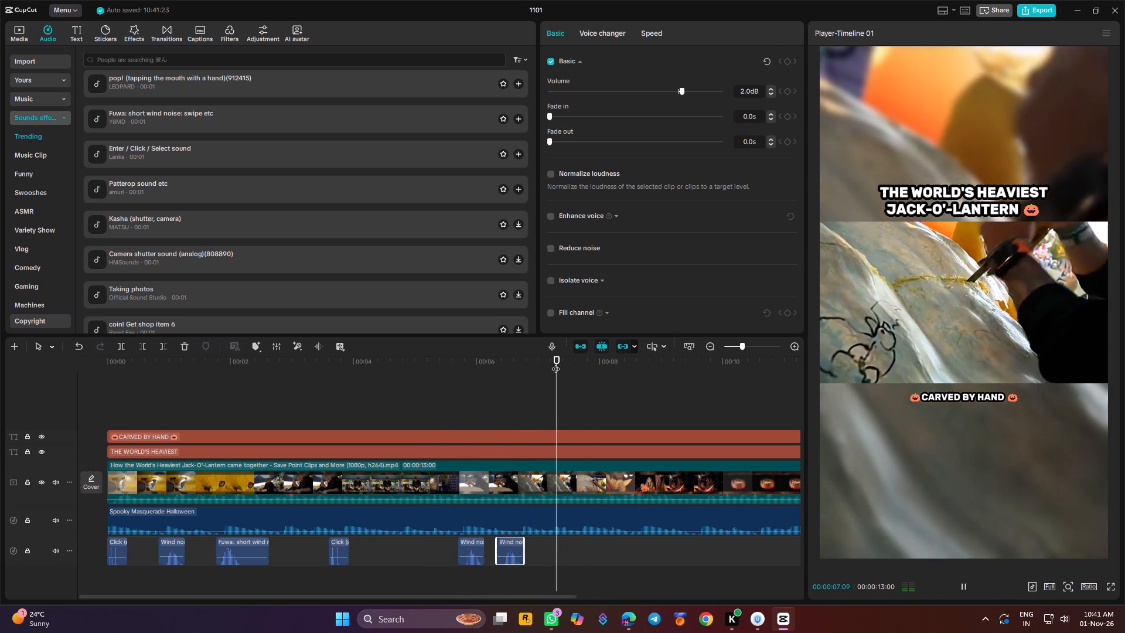
key(space)
Split the main footage at 00:00:07:08, move the last pasted wind noise to that point, and play it back.
drag(565, 362, 555, 363)
key(ctrl+b)
key(ctrl+x)
key(ctrl+v)
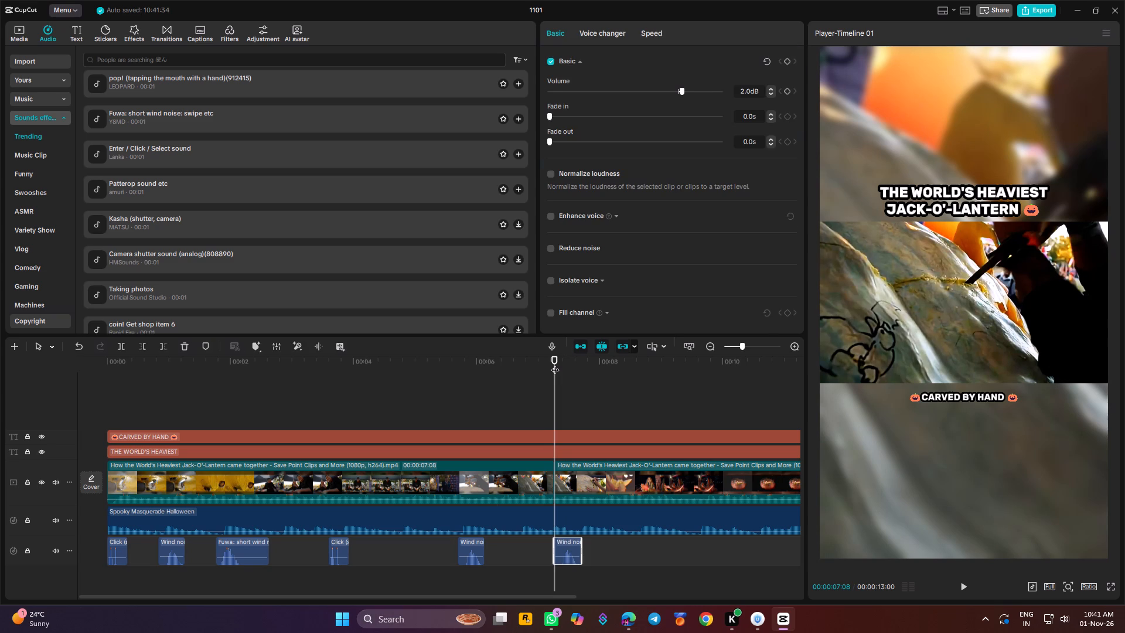
drag(557, 356, 546, 360)
key(space)
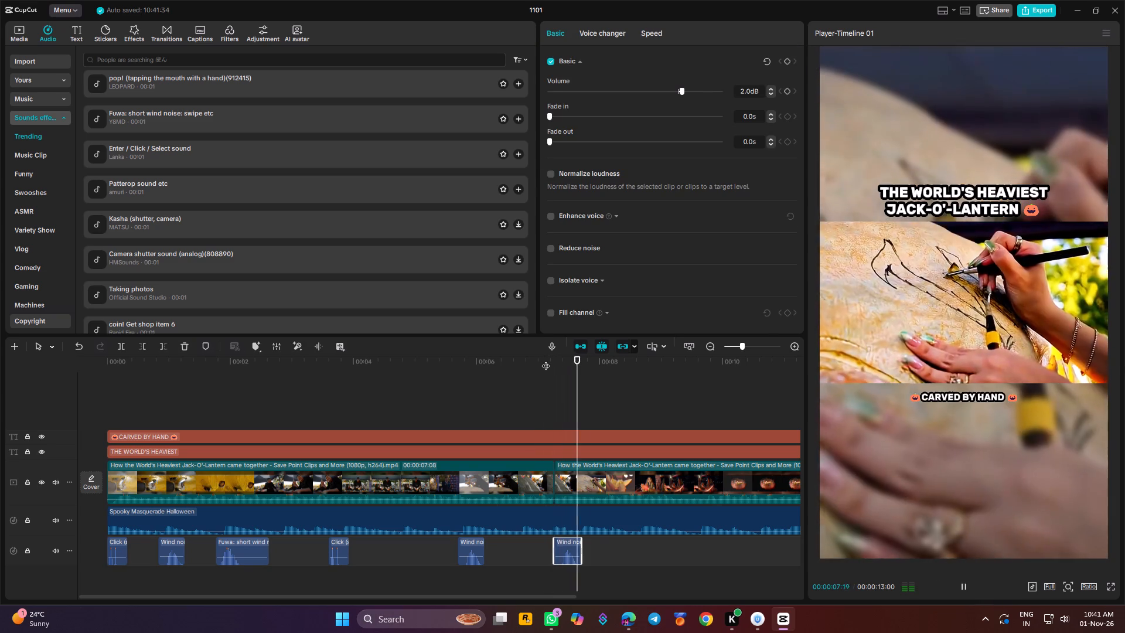
key(space)
Play the footage from about seven to ten seconds to judge where the next sound effect fits.
ctrl+scroll(713, 431, down, 6)
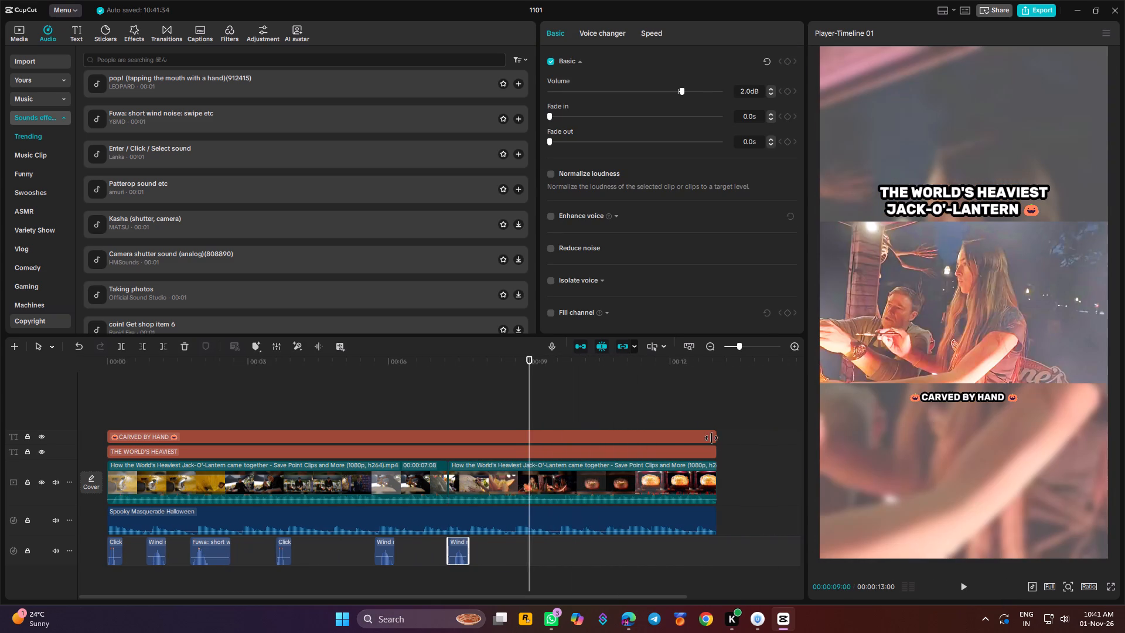
key(space)
key(space)
drag(548, 373, 299, 349)
key(space)
key(space)
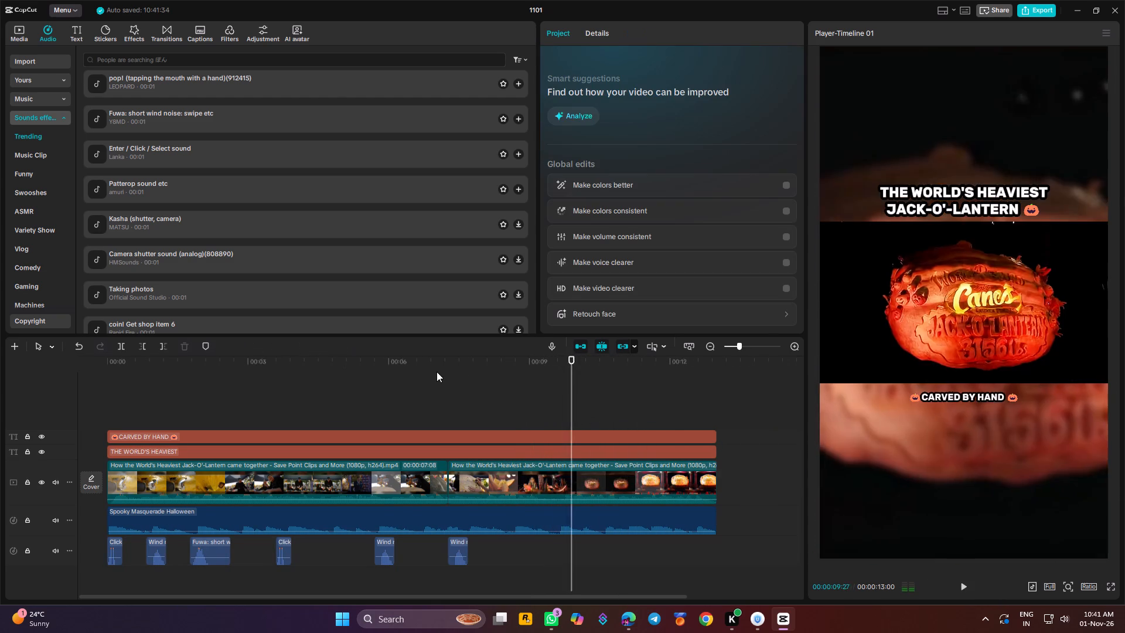
click(437, 372)
key(space)
key(space)
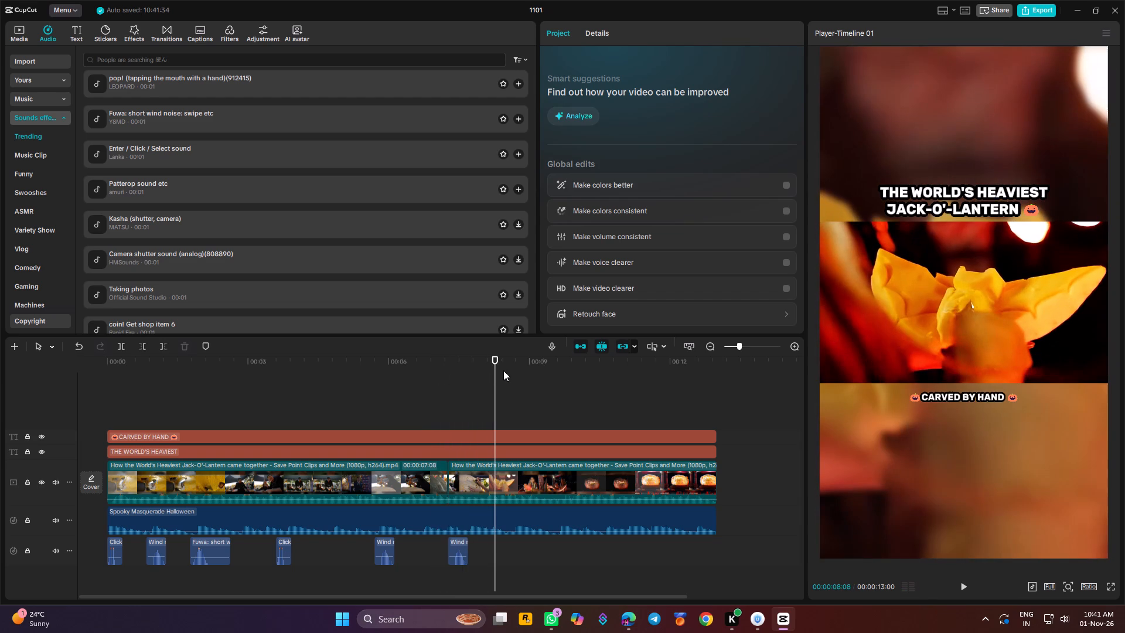
Copy the Fuwa short wind noise clip to 00:00:07:27 on the sound effects track and play it back.
drag(497, 368, 477, 375)
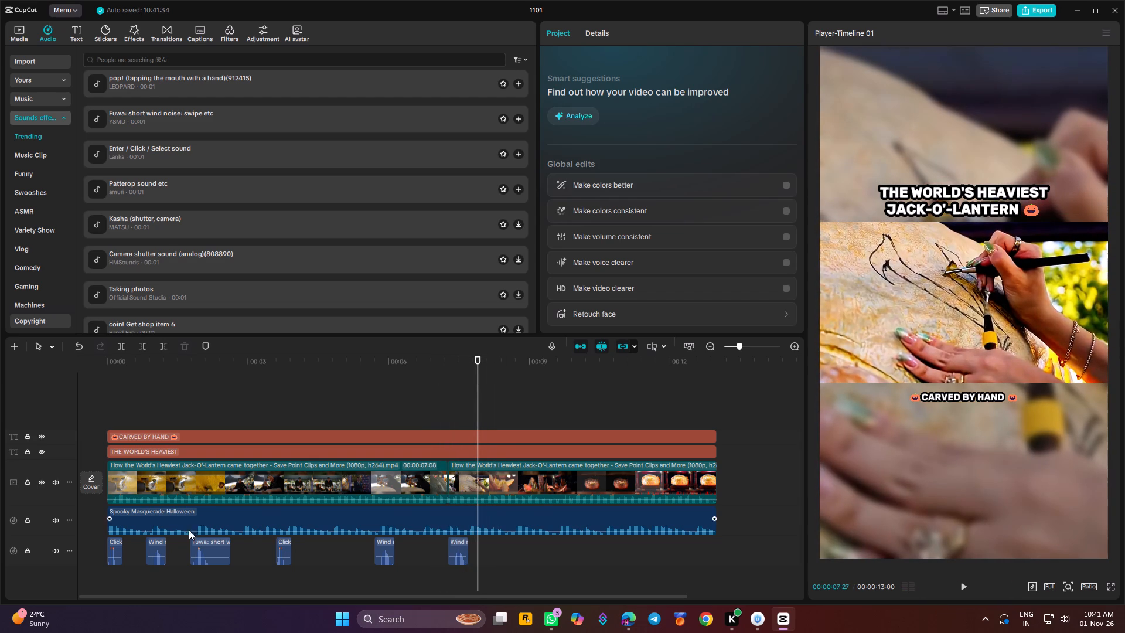
drag(203, 574, 206, 549)
key(ctrl+c)
key(ctrl+v)
key(space)
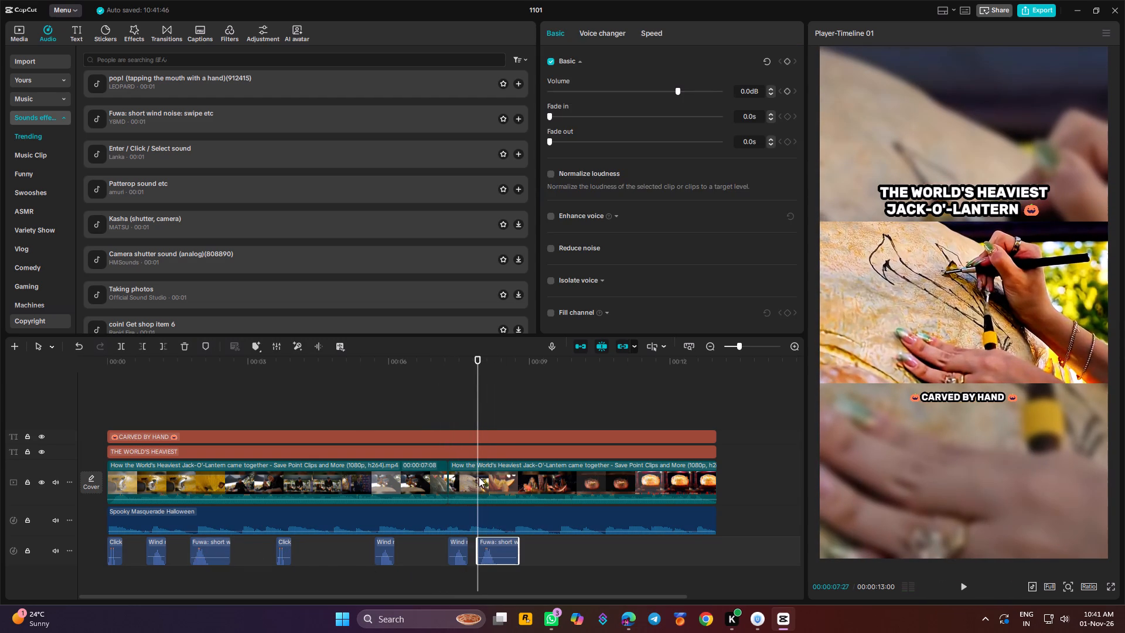
key(space)
key(space)
key(space)
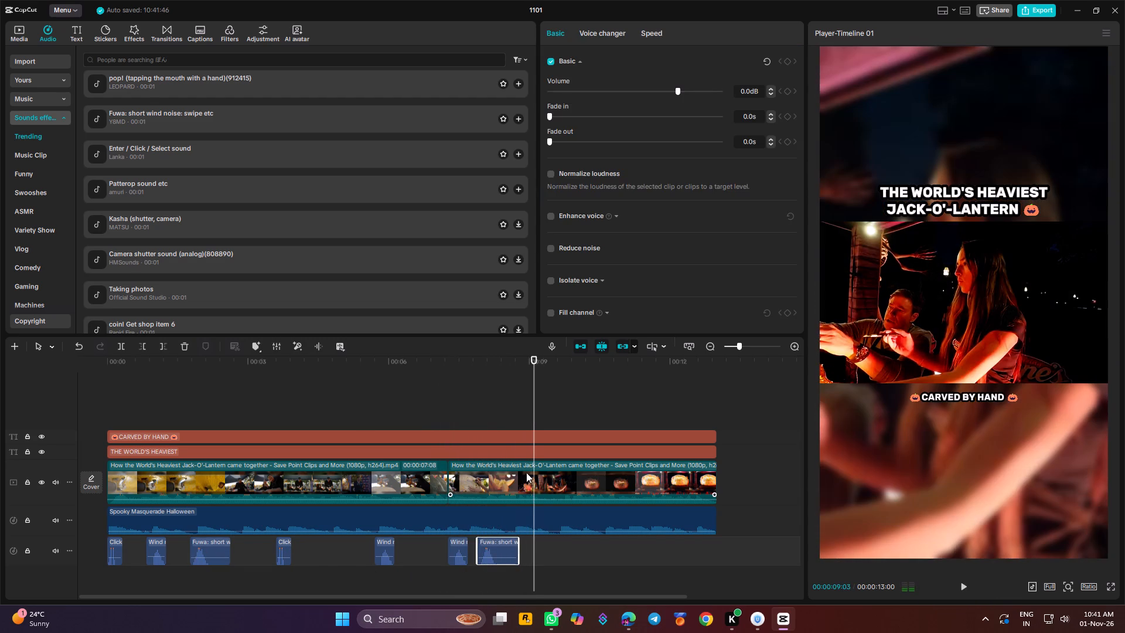
Copy the click effect from about 3.6 seconds to 00:00:08:28 on the sound effects track.
click(530, 375)
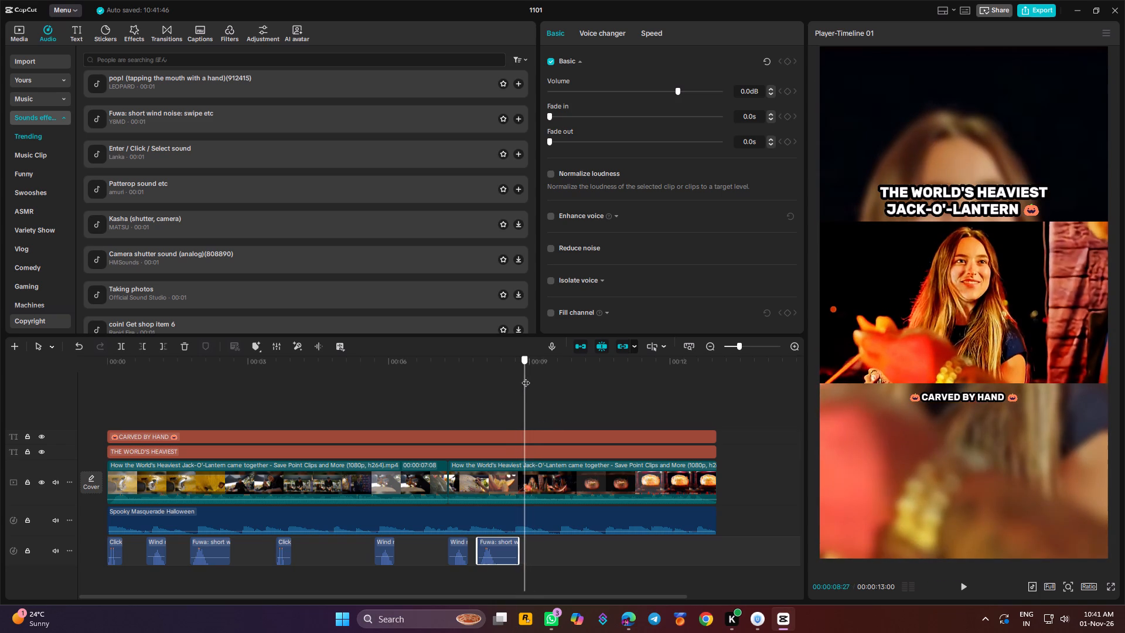
drag(307, 553, 274, 553)
drag(325, 557, 275, 559)
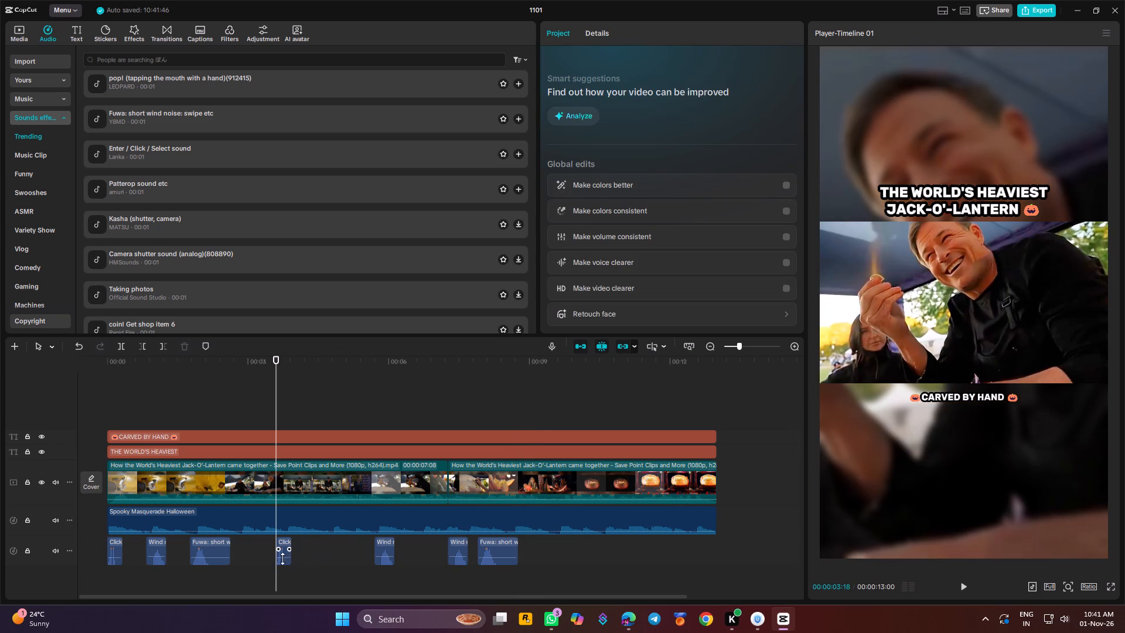
click(277, 561)
key(ctrl+c)
key(ctrl+v)
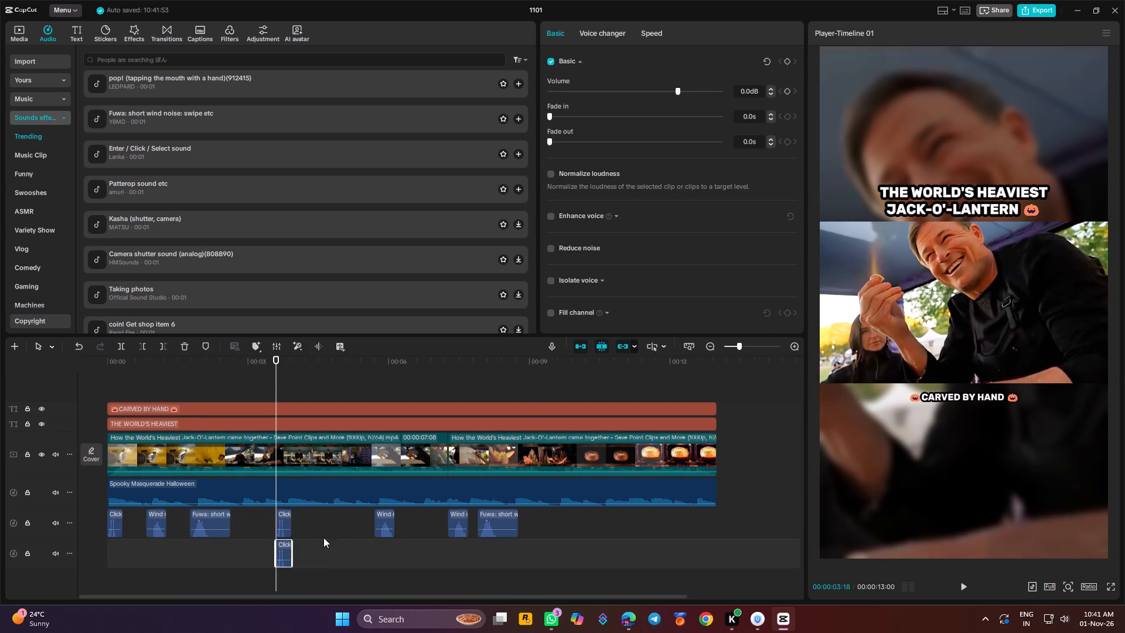
key(ctrl+z)
click(527, 374)
drag(529, 364, 527, 364)
key(ctrl+v)
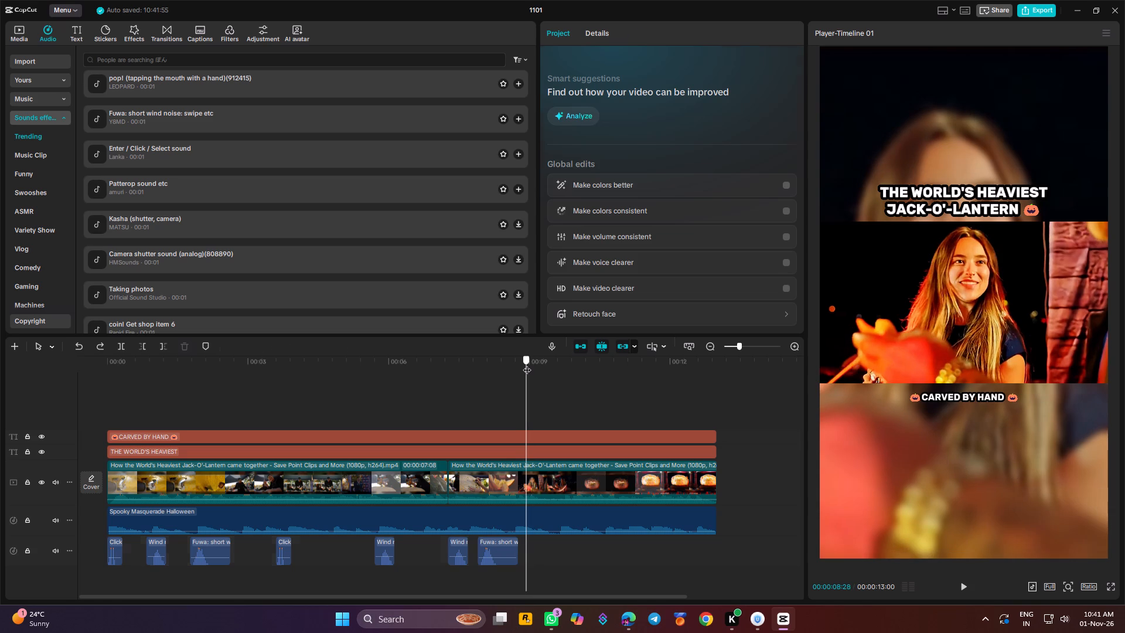
Copy the Fuwa short wind noise clip to 00:00:09:19 on the sound effects track.
drag(527, 364, 561, 365)
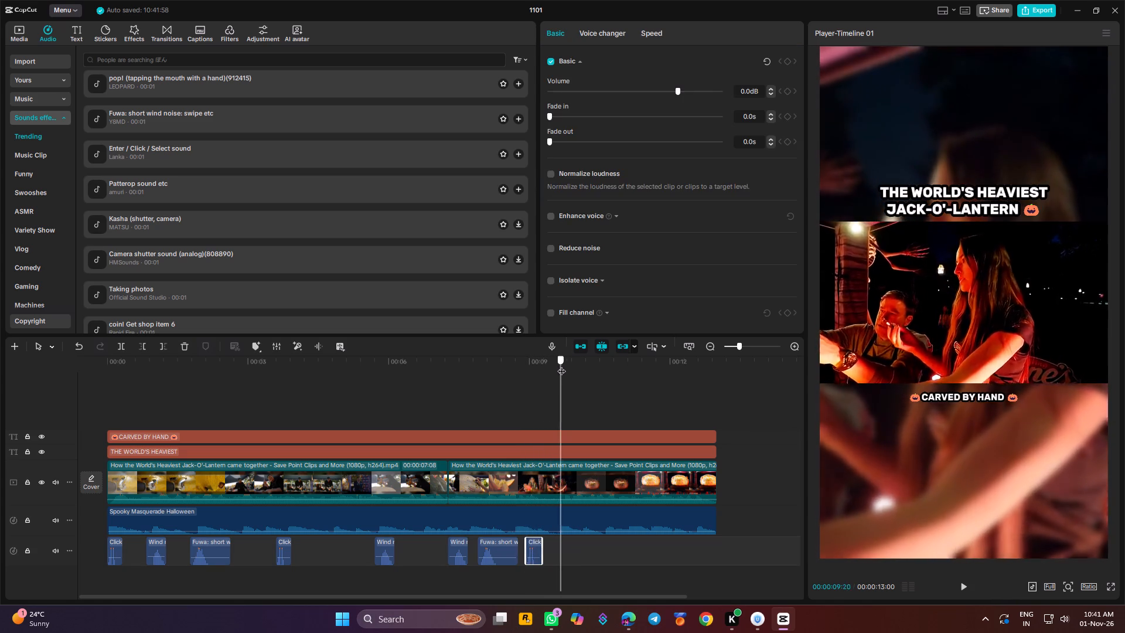
drag(561, 365, 560, 362)
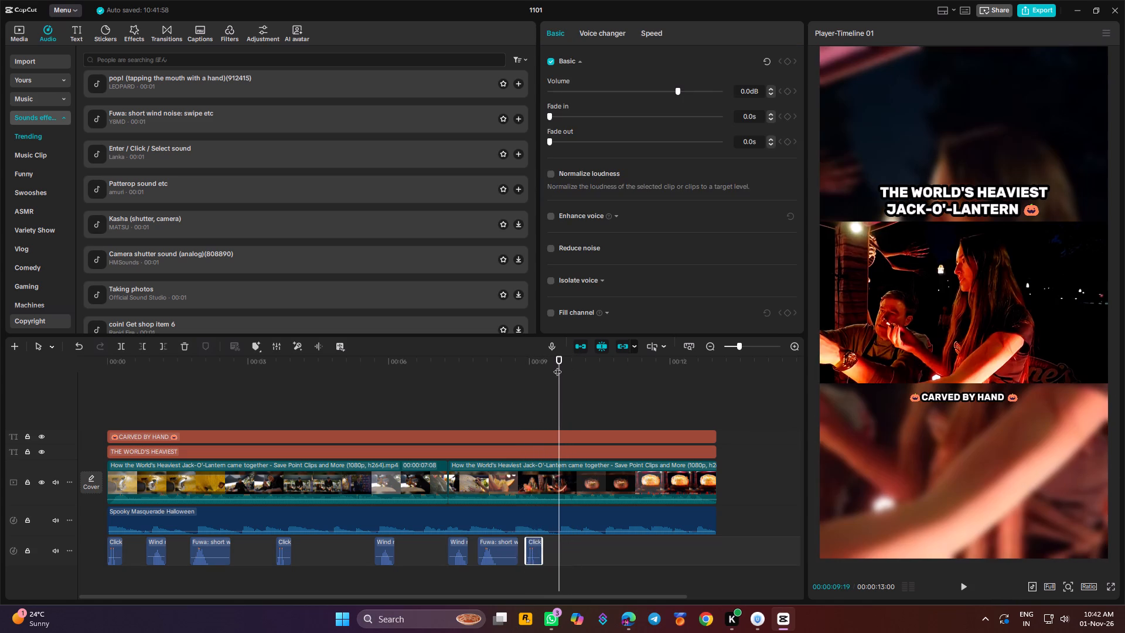
drag(154, 575, 156, 563)
drag(246, 580, 197, 559)
key(ctrl+c)
key(ctrl+v)
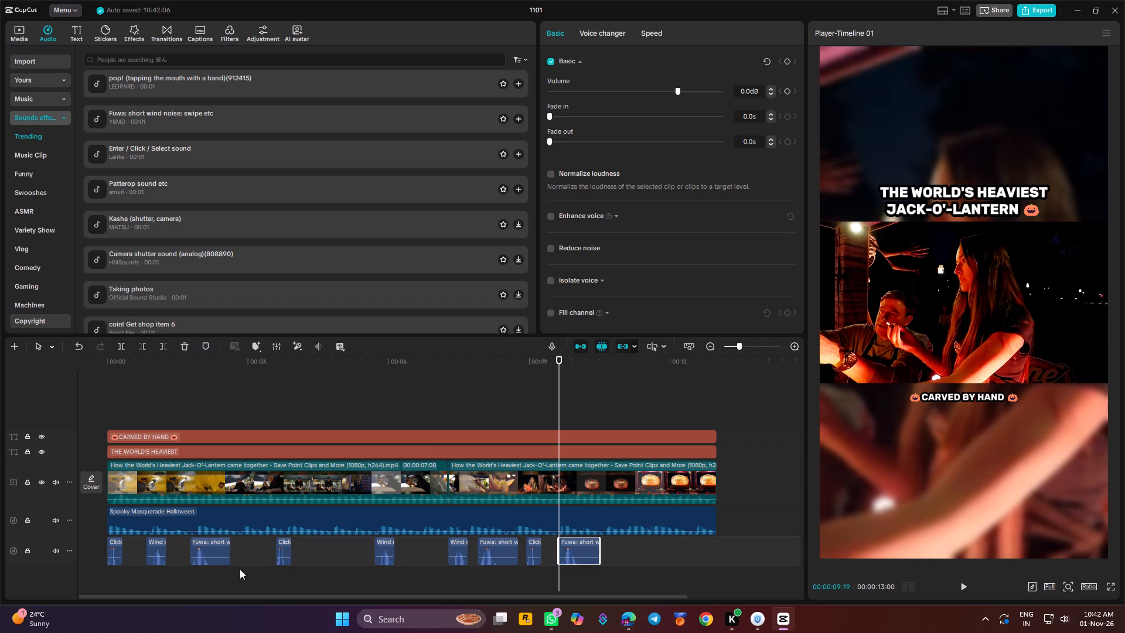
Copy the opening click effect to about 11 seconds and again to about 12.1 seconds on the sound effects track.
drag(124, 573, 98, 550)
key(ctrl+x)
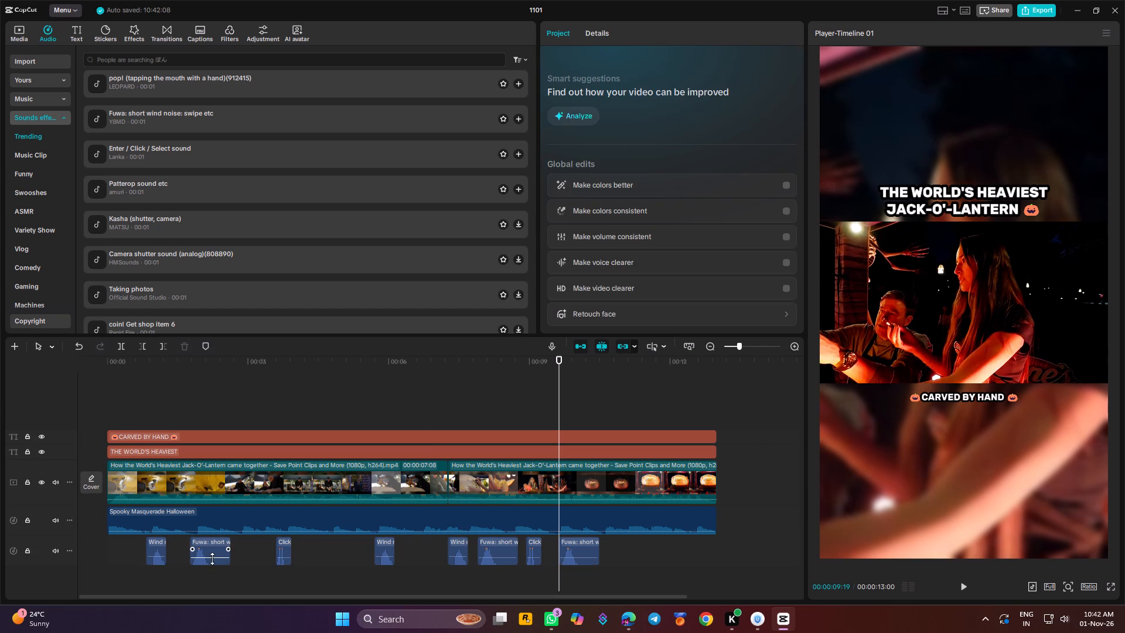
key(ctrl+z)
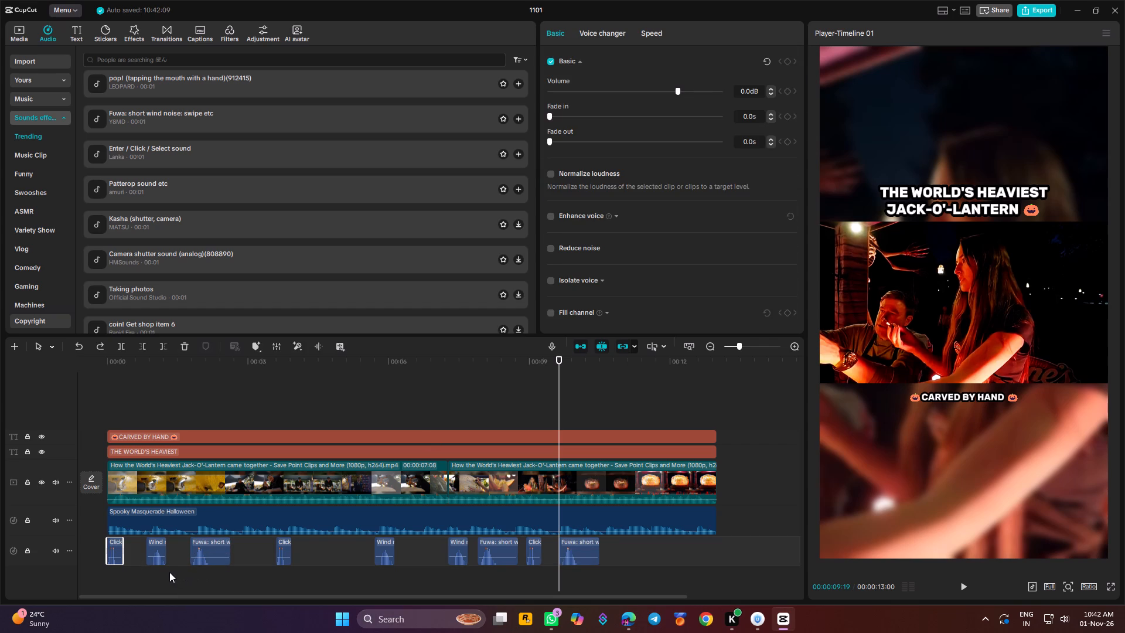
key(ctrl+c)
drag(560, 362, 609, 365)
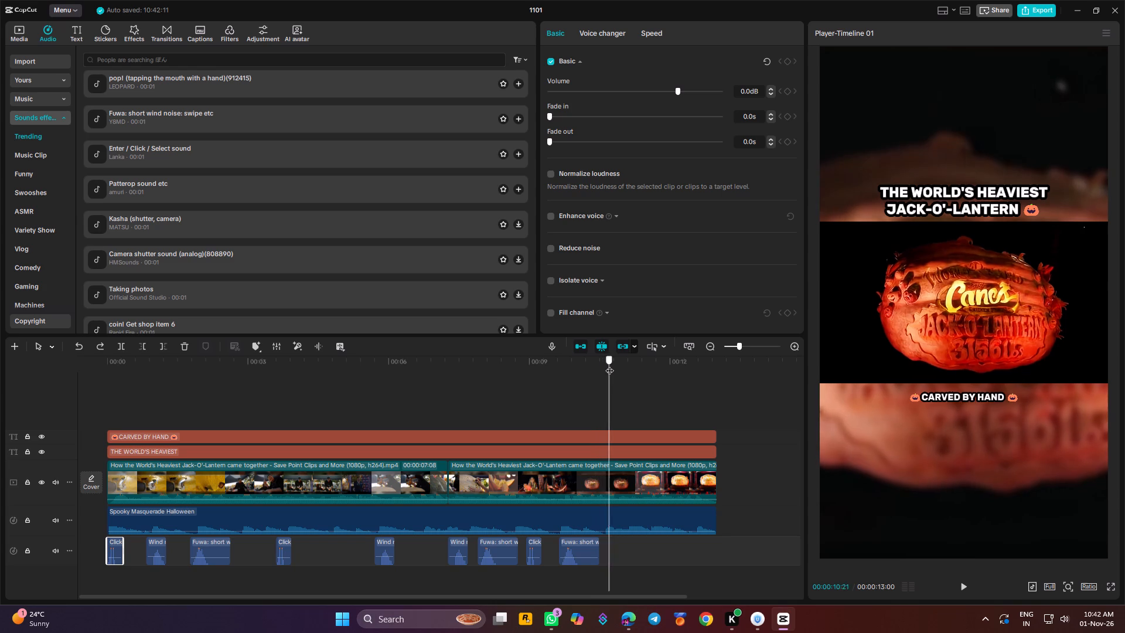
drag(609, 365, 625, 360)
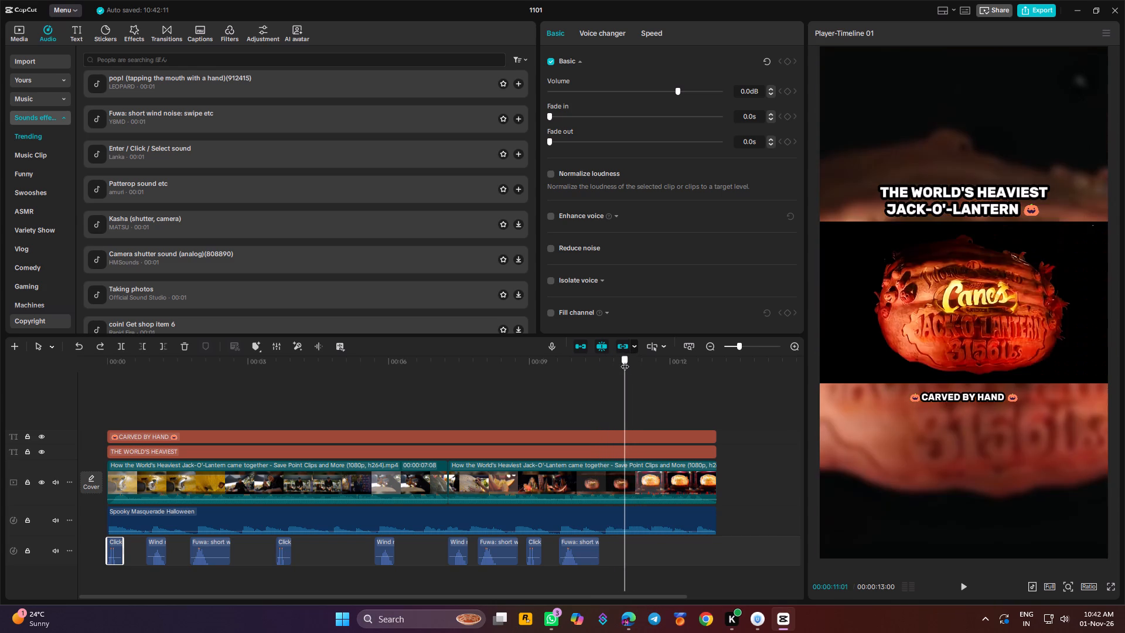
drag(625, 360, 696, 361)
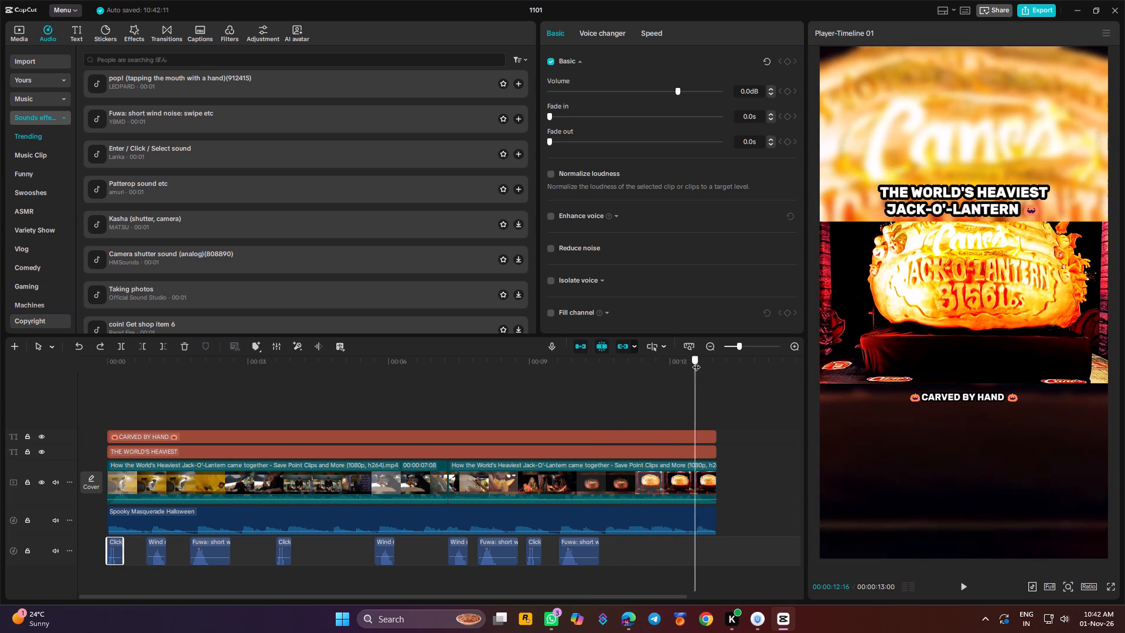
drag(696, 361, 618, 372)
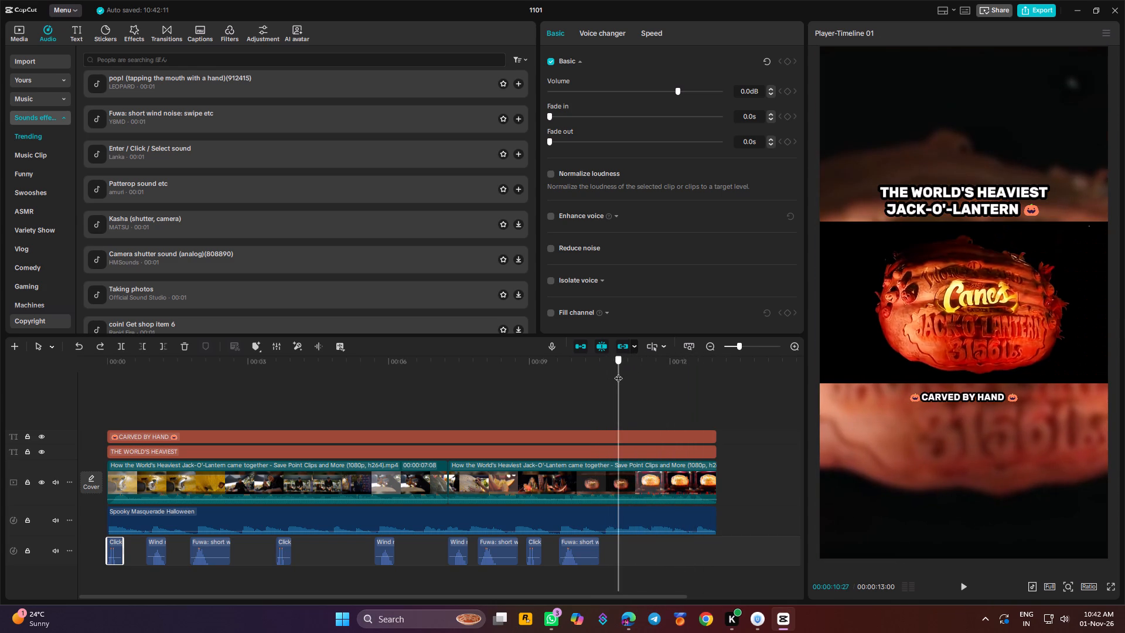
drag(618, 372, 662, 369)
key(ctrl+v)
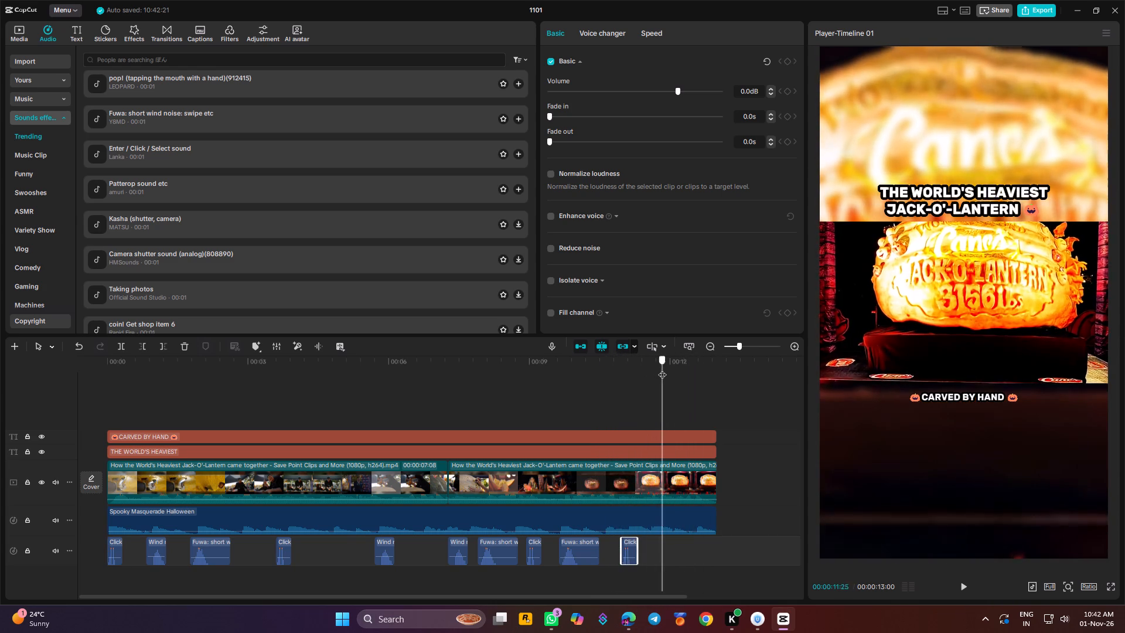
drag(662, 369, 690, 370)
key(ctrl+v)
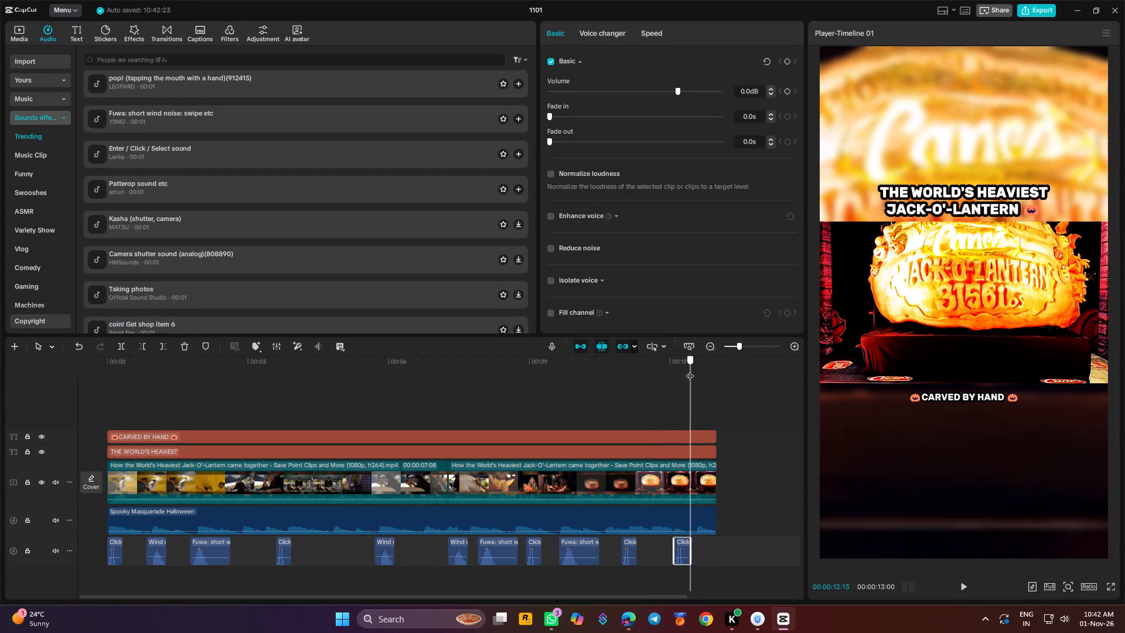
Lower the last click effect's volume to -3.1 dB and move it to about 11.4 seconds, near the cut to the finished pumpkin.
drag(690, 370, 735, 375)
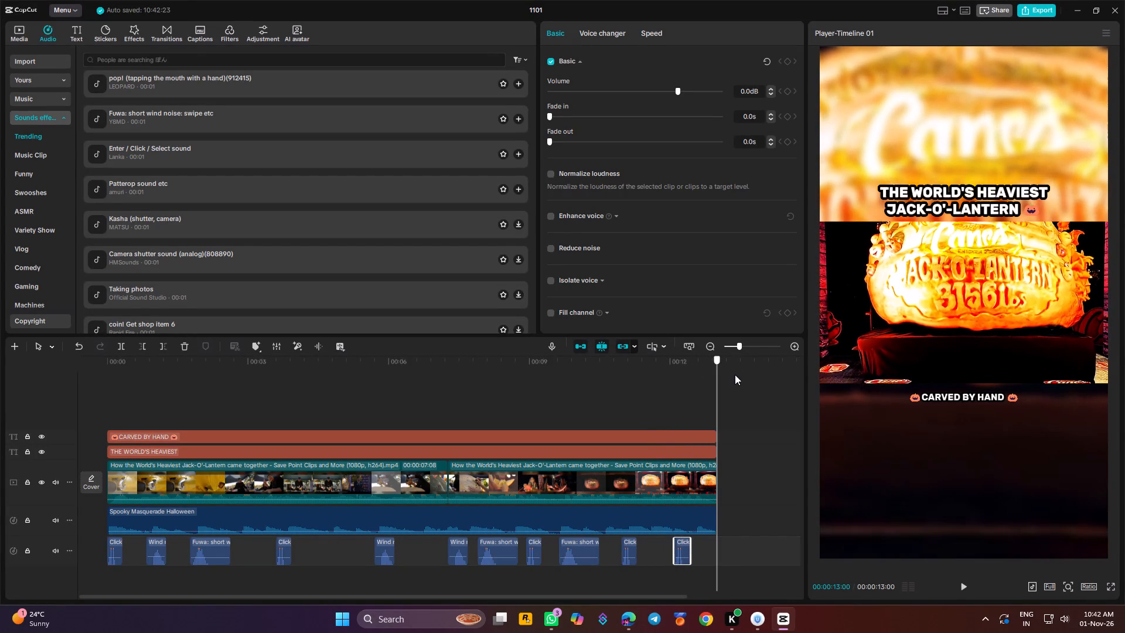
drag(735, 375, 633, 379)
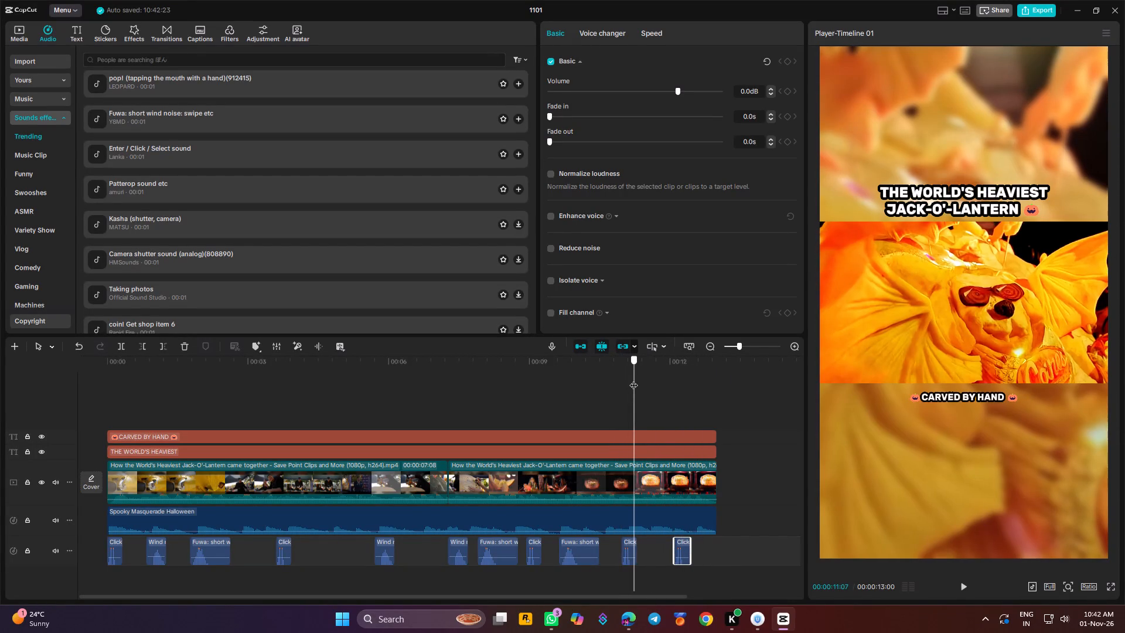
drag(633, 379, 647, 378)
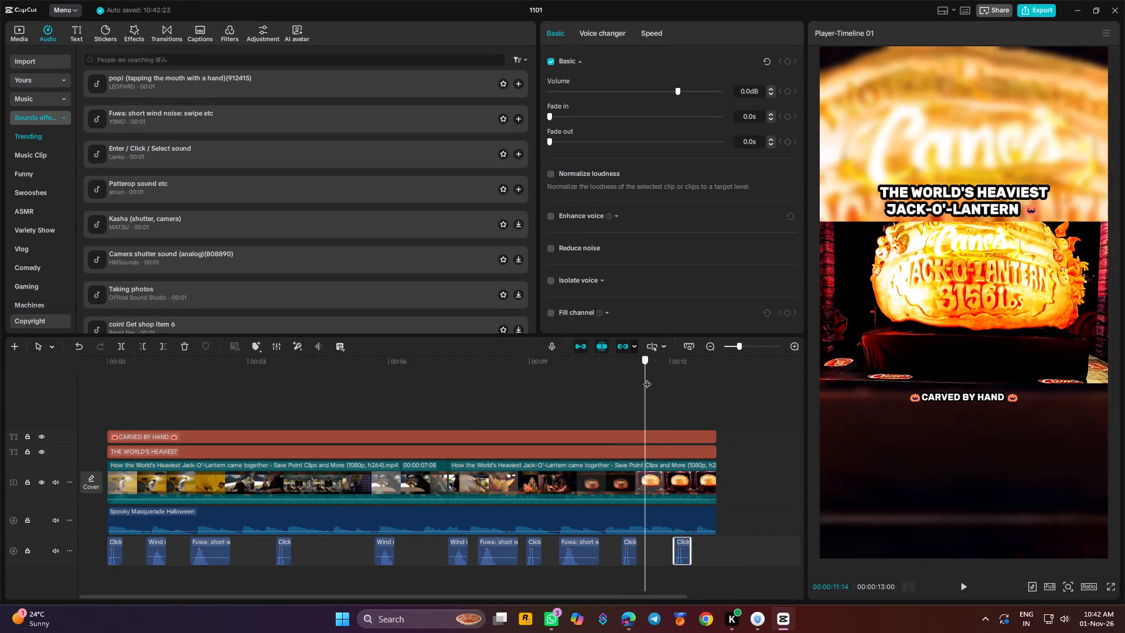
drag(647, 378, 636, 377)
drag(683, 559, 671, 559)
drag(683, 550, 646, 552)
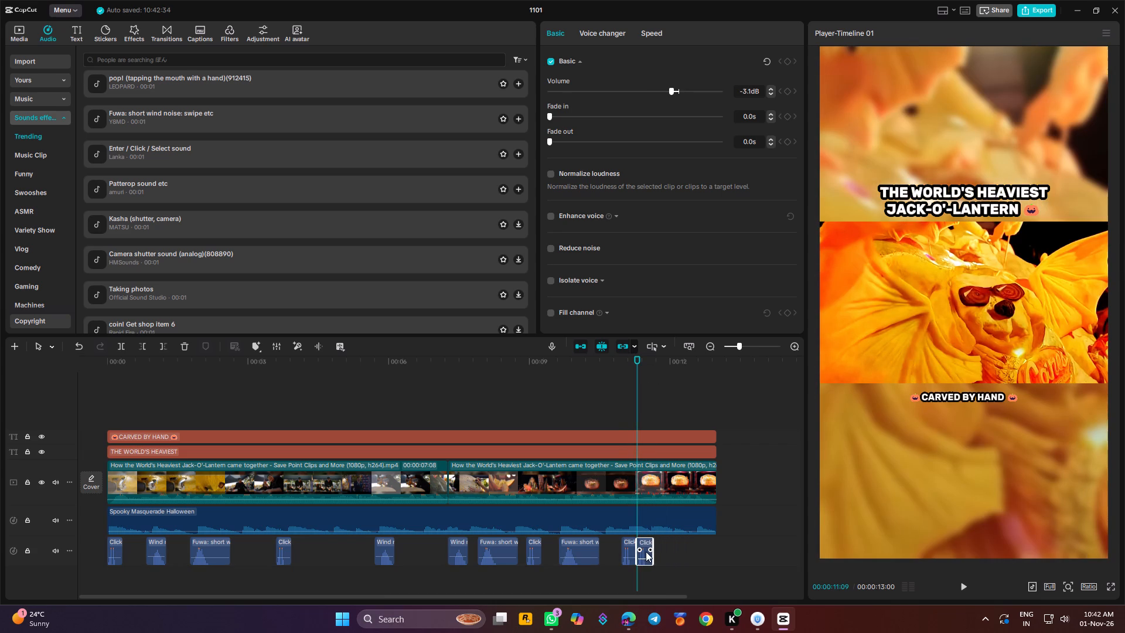
drag(646, 552, 649, 552)
Copy the Fuwa short wind noise to a new audio track at about 11.1 seconds and play back the ending.
drag(488, 579, 489, 560)
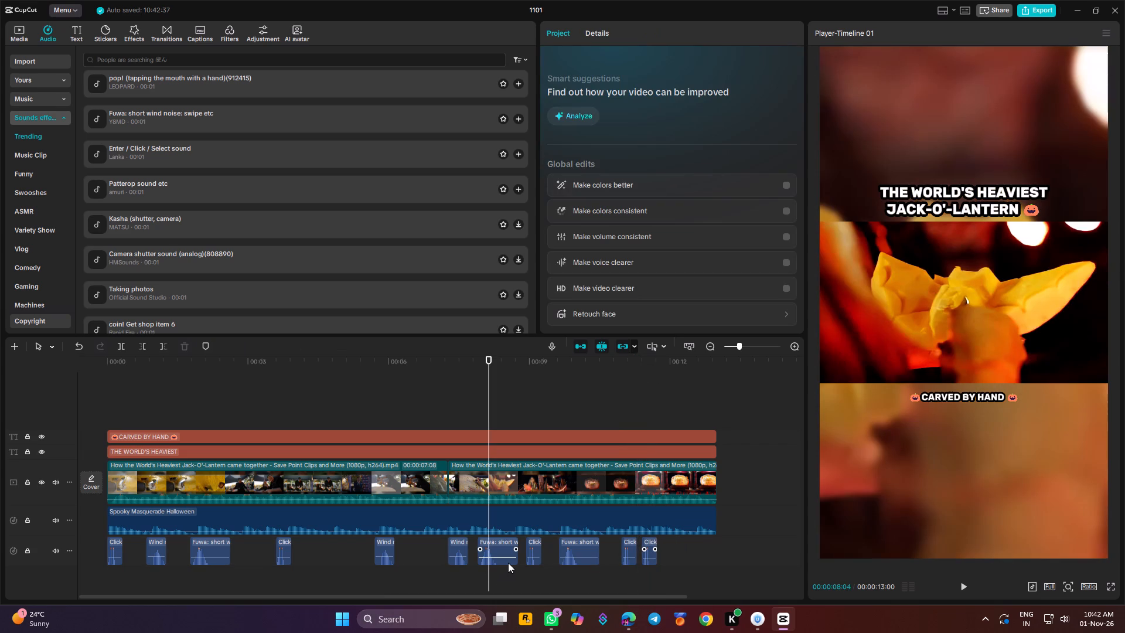
click(509, 563)
key(ctrl+c)
drag(486, 365, 540, 386)
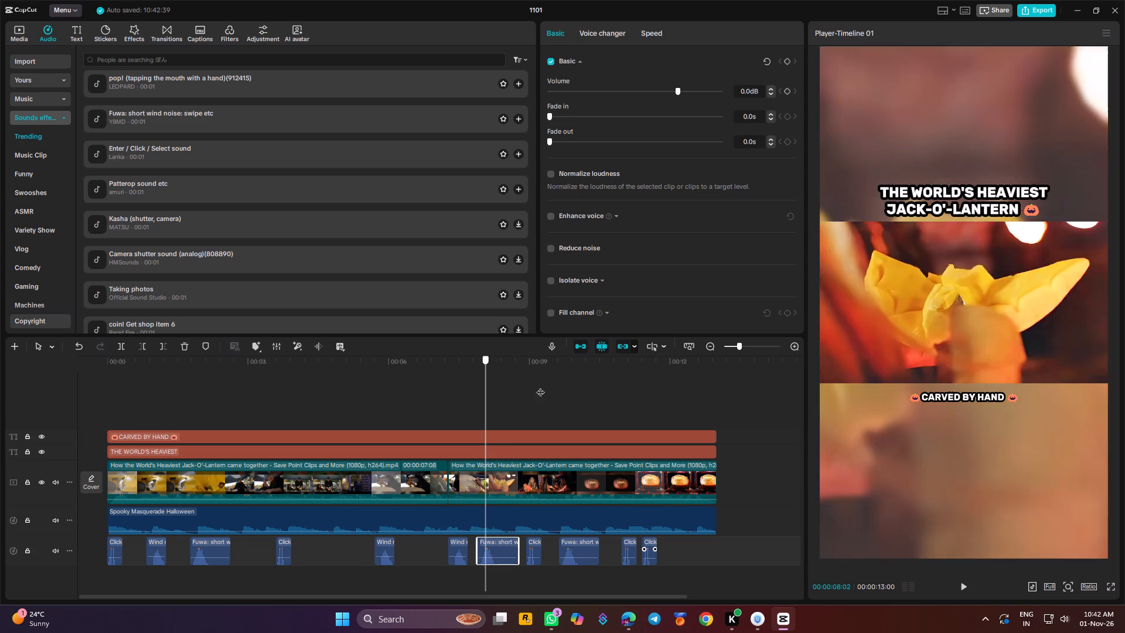
drag(540, 386, 637, 397)
key(ctrl+v)
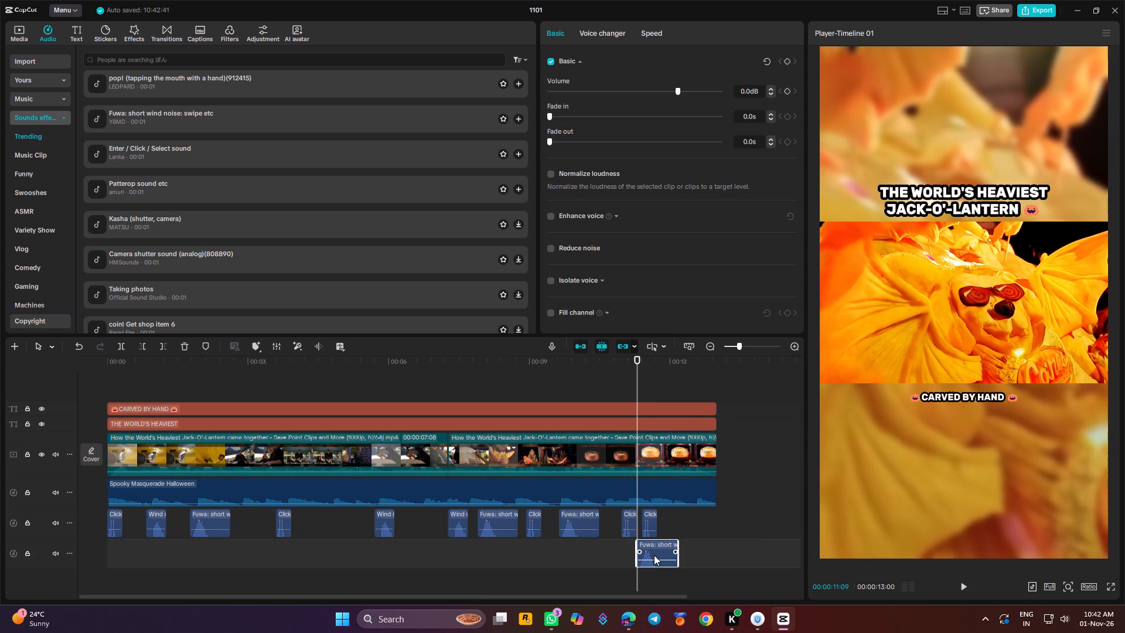
drag(659, 549, 652, 549)
click(603, 364)
key(space)
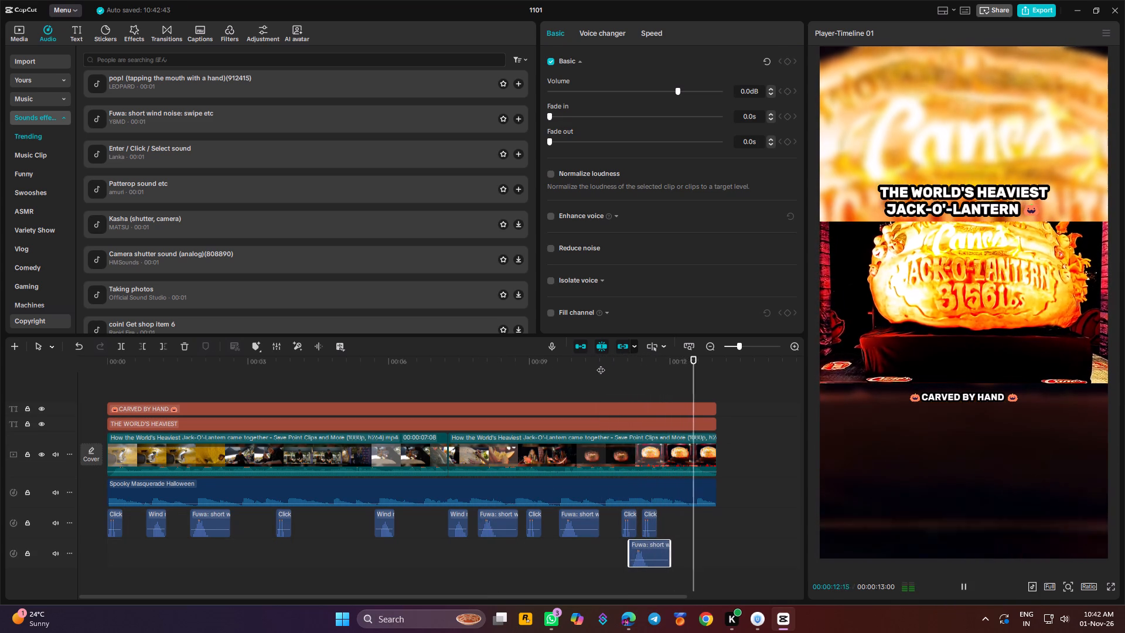
key(space)
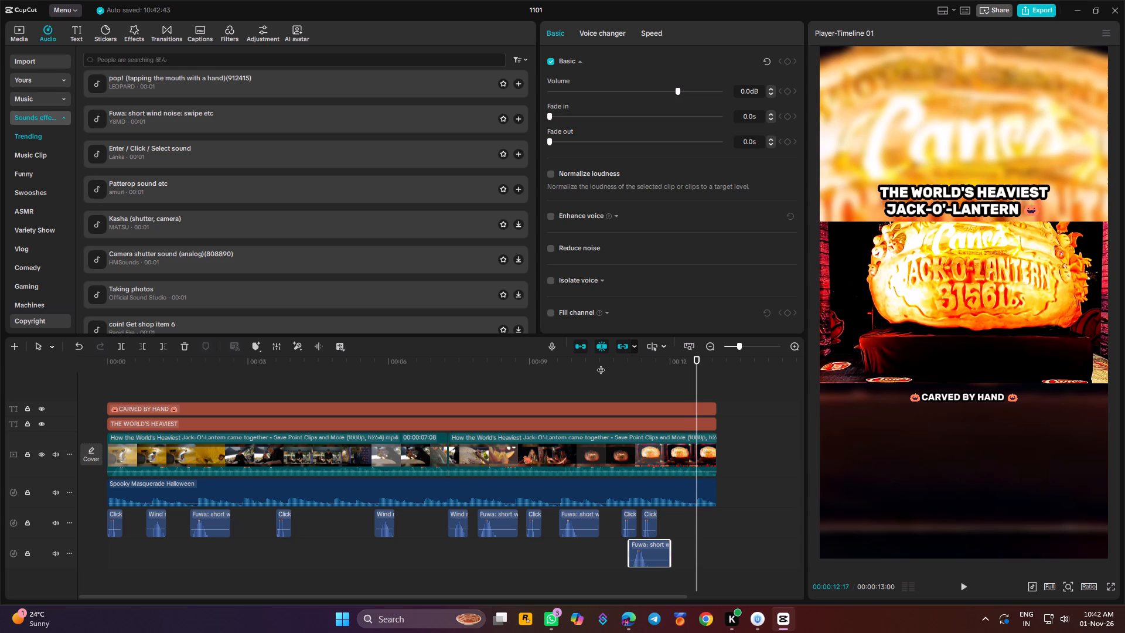
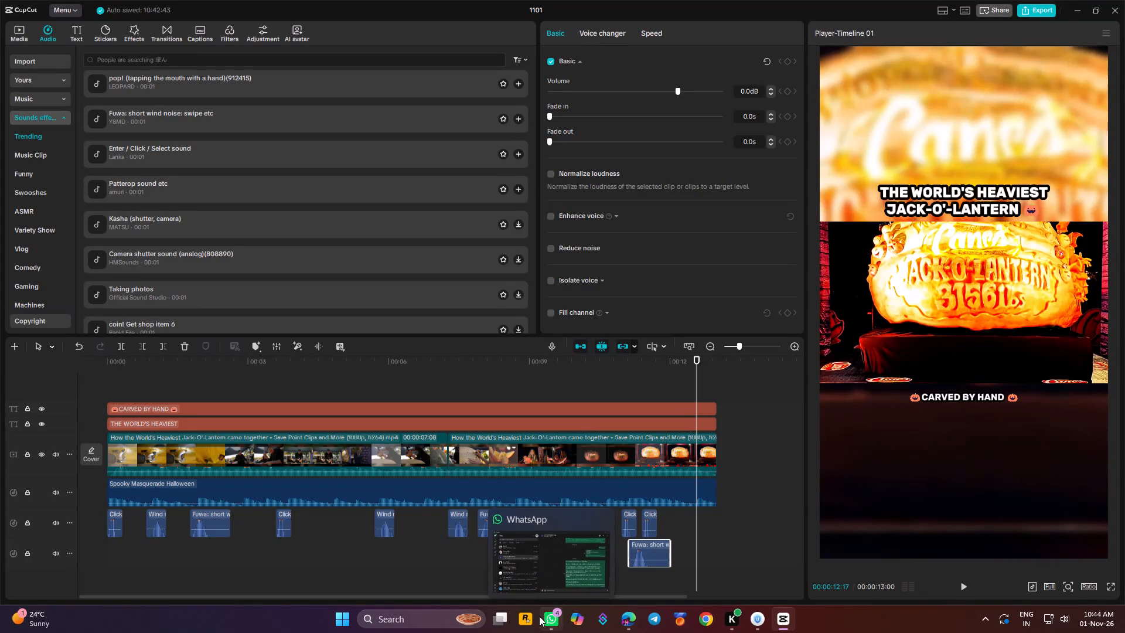
Play the opening few seconds twice from the start to check the sound effects against the cuts.
drag(700, 376, 62, 392)
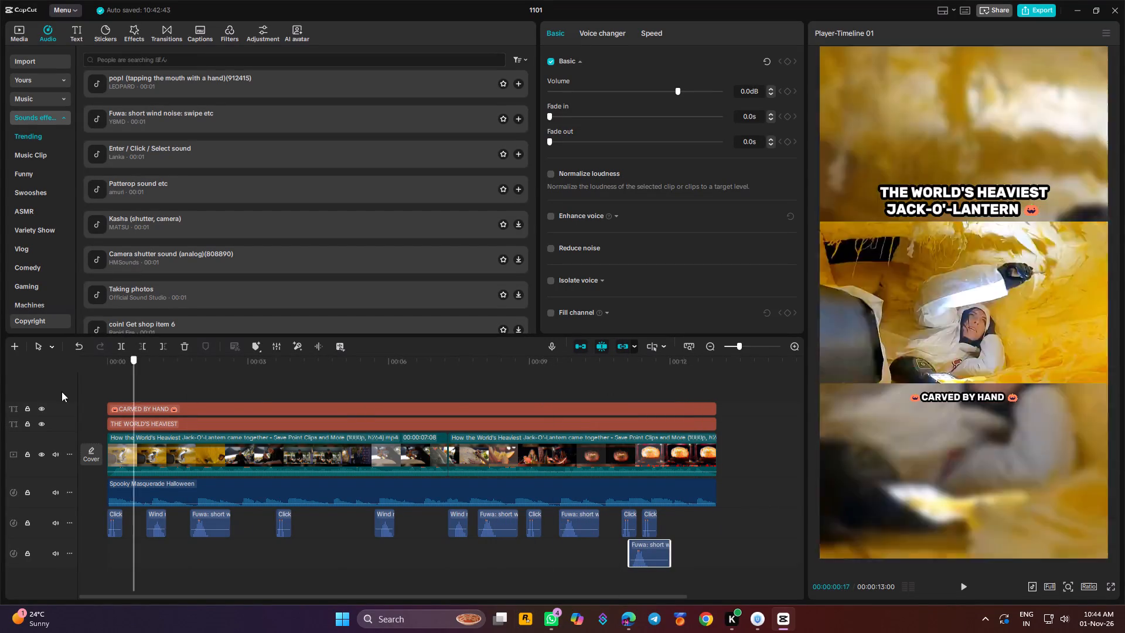
drag(62, 392, 0, 382)
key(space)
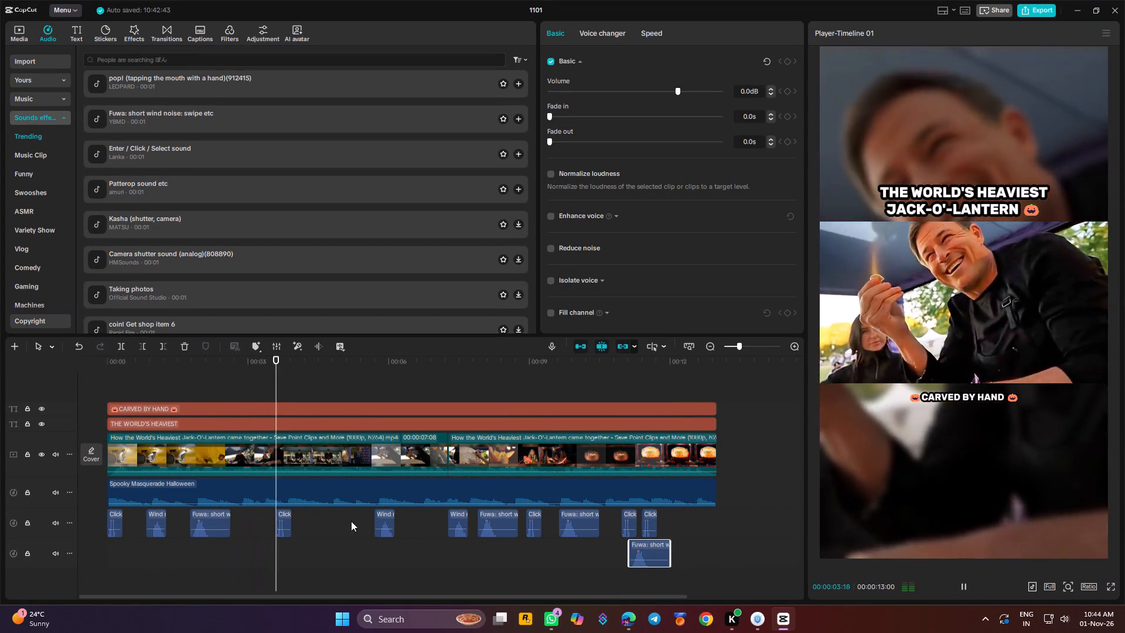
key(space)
drag(355, 360, 332, 368)
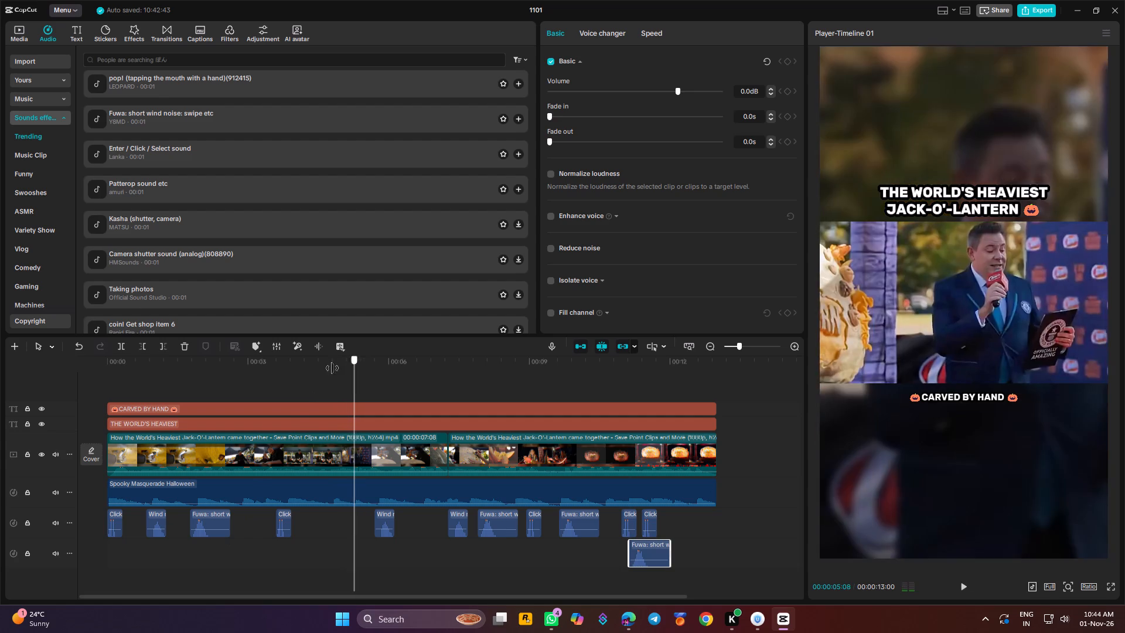
drag(332, 368, 0, 386)
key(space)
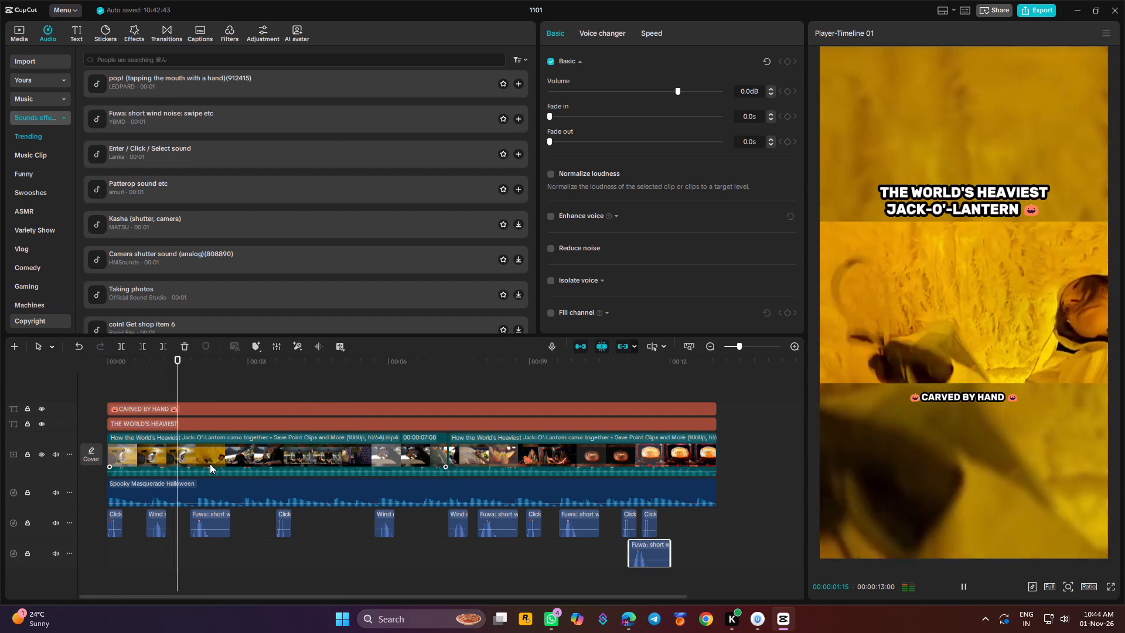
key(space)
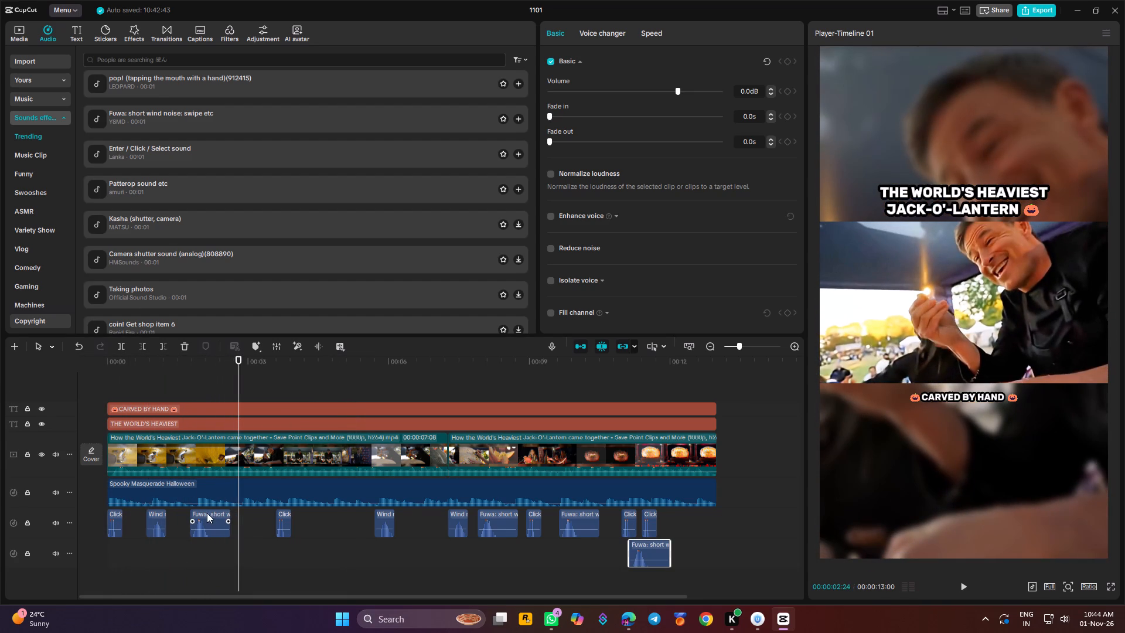
Shift the first Fuwa short wind noise clip slightly later, to start at about 1.9 seconds on the sound effects track.
drag(244, 369, 199, 369)
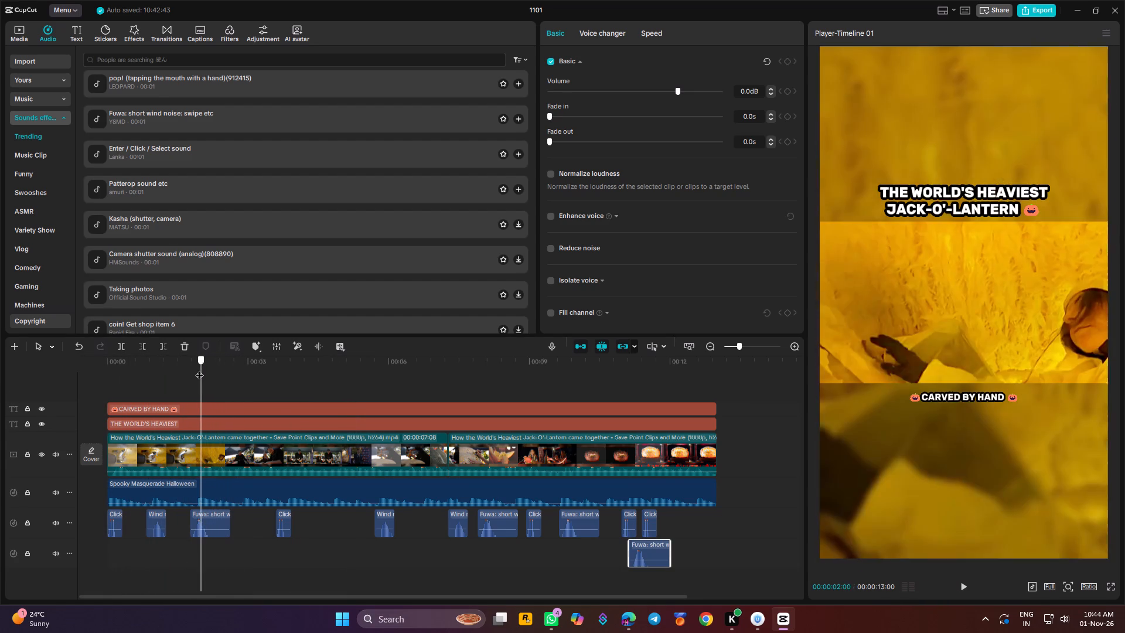
drag(199, 369, 201, 370)
drag(208, 526, 213, 524)
click(213, 530)
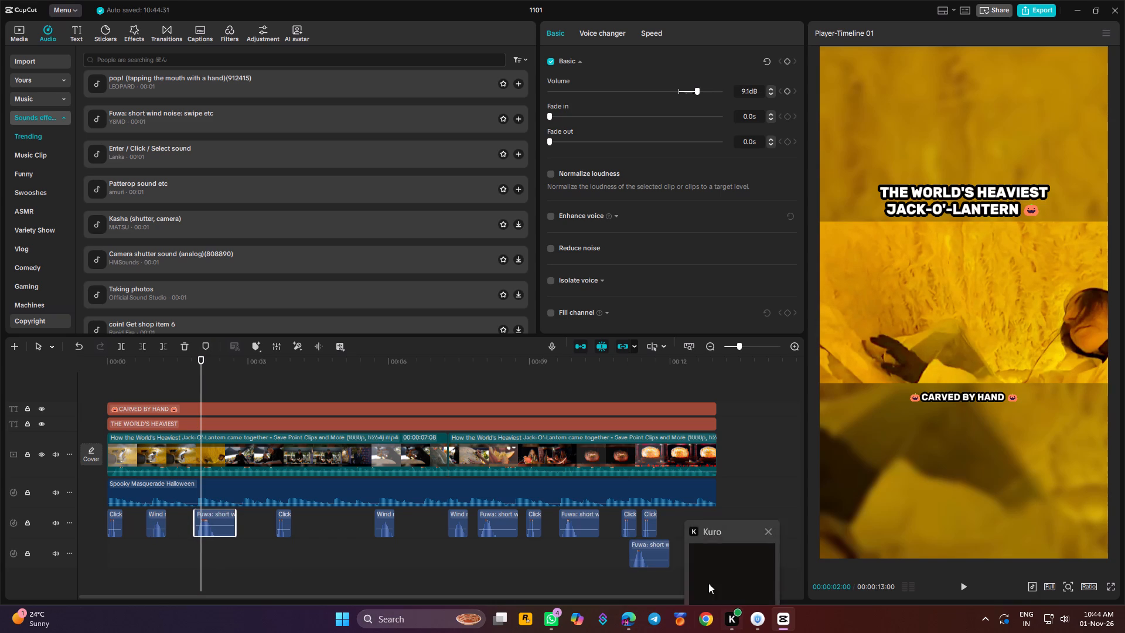
Set the volume of all the click and wind sound effects together to 7.4 dB and play back the mix.
drag(686, 561, 115, 518)
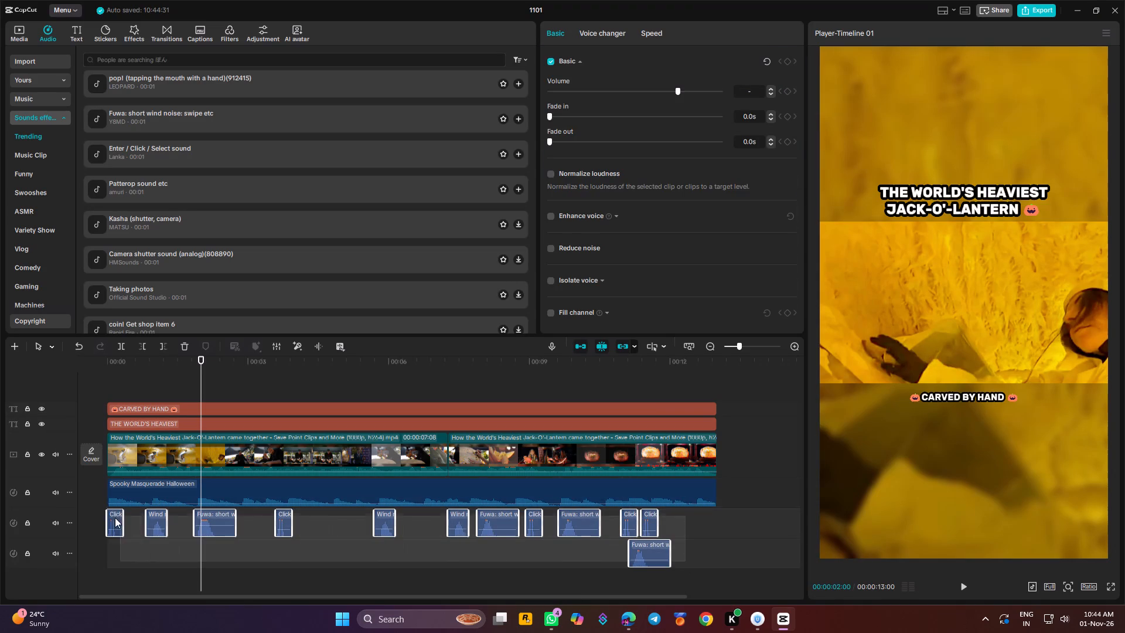
drag(115, 518, 102, 519)
drag(679, 93, 691, 93)
key(space)
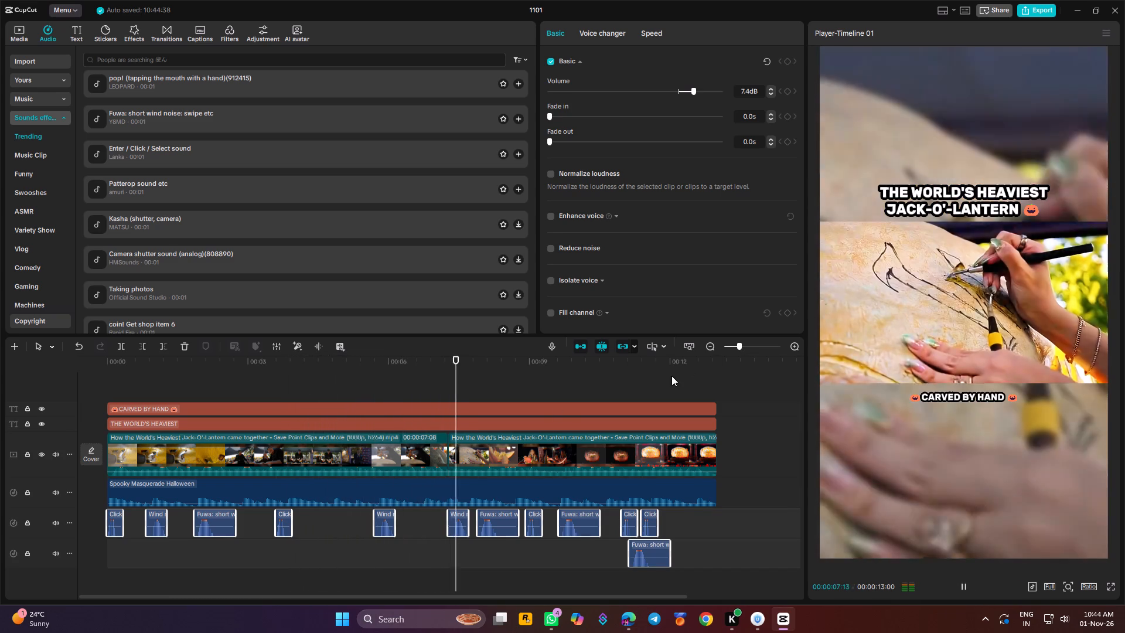
key(space)
Set the wind effect just before 6 seconds to 6.8 dB, move it slightly earlier to about 5.6 seconds, and replay that section.
drag(465, 366, 393, 372)
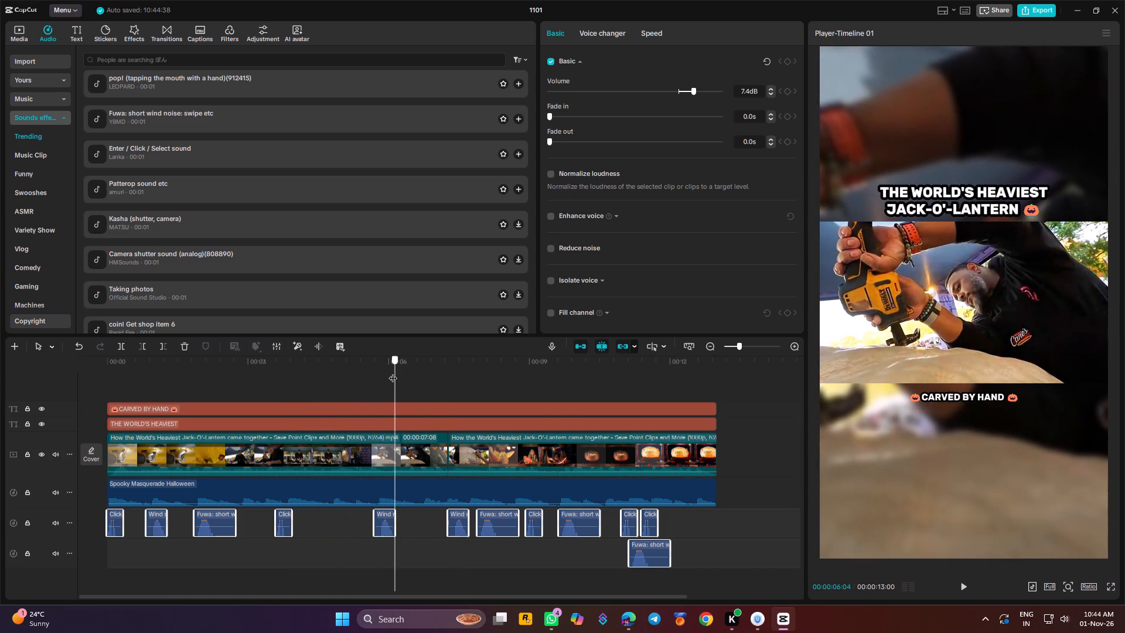
drag(393, 372, 360, 372)
key(space)
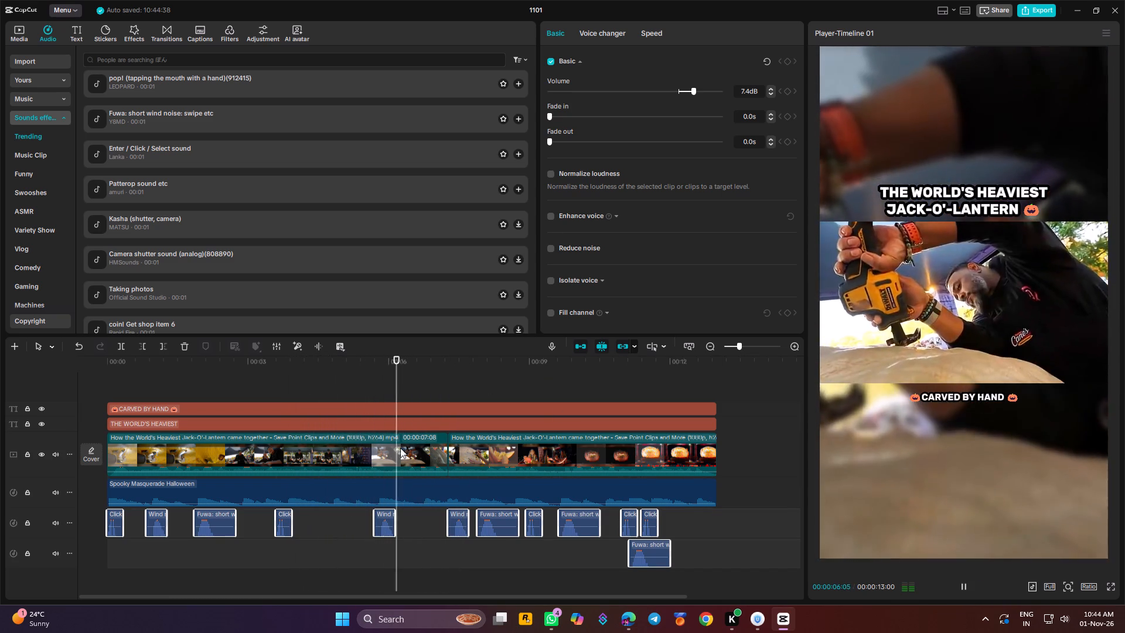
key(space)
click(380, 527)
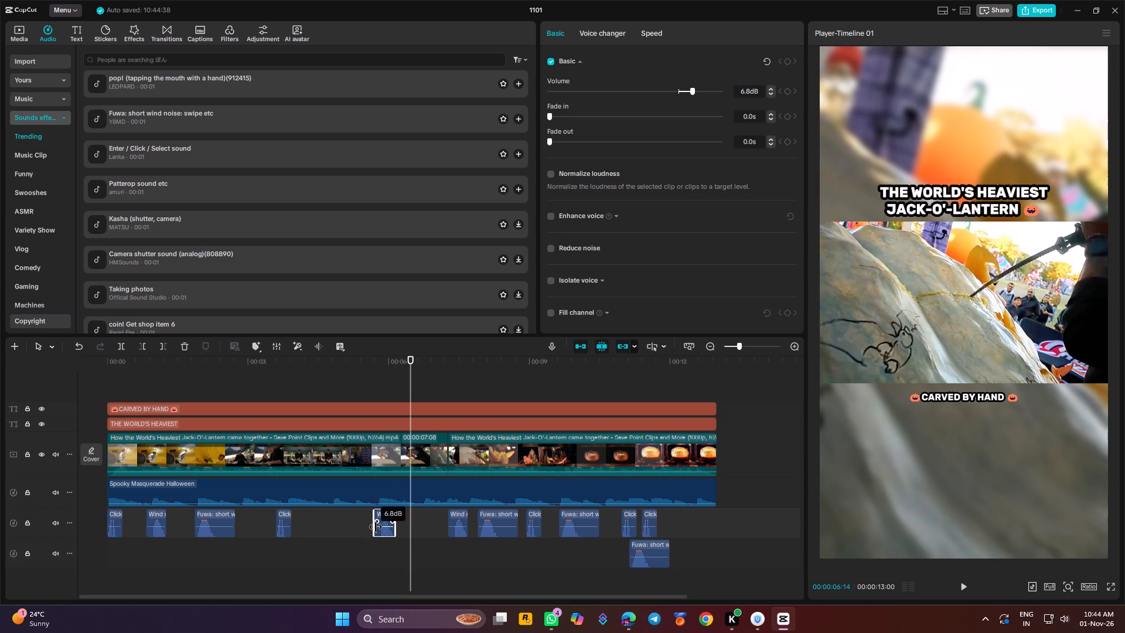
drag(380, 532, 374, 531)
click(354, 374)
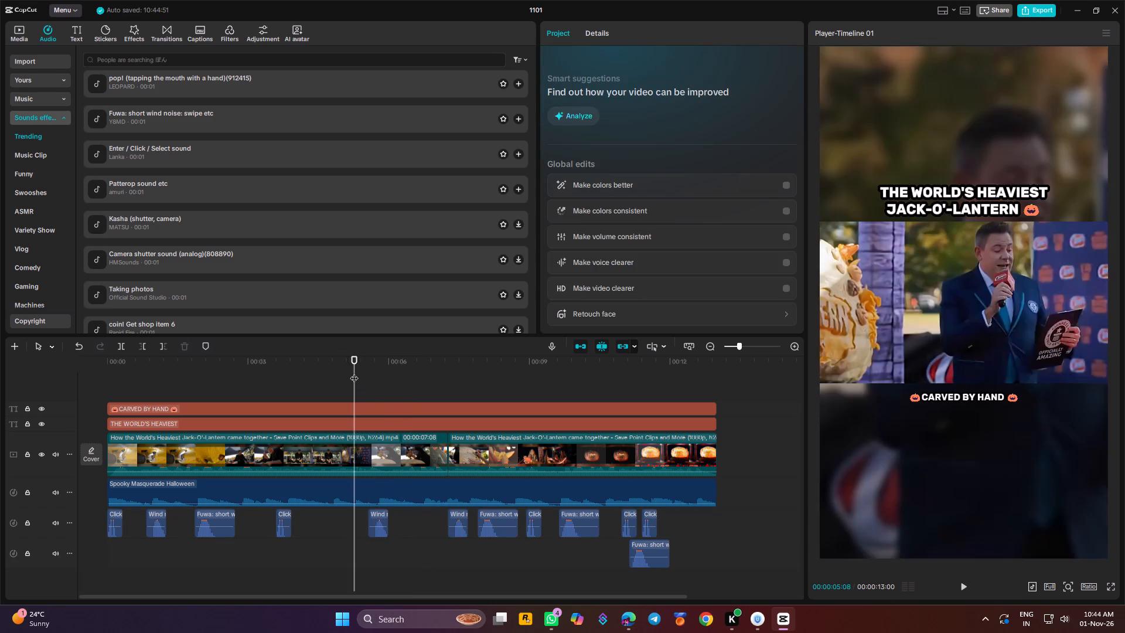
key(space)
key(space)
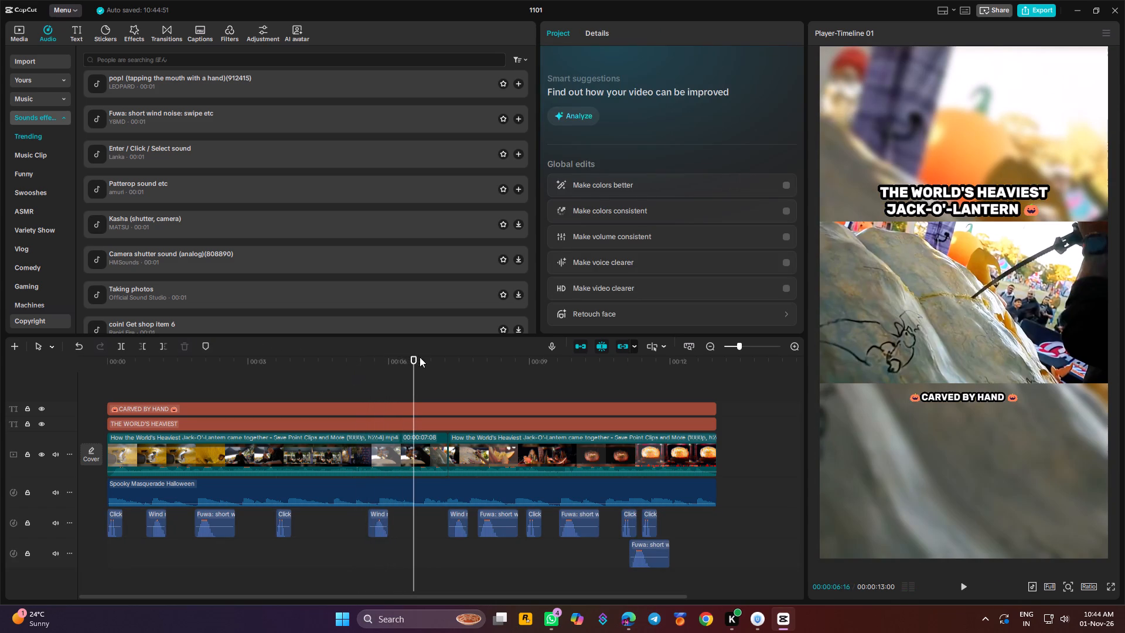
Copy the click effect at about 3.6 seconds to 00:00:06:07 on the same sound effects track.
drag(415, 363, 400, 369)
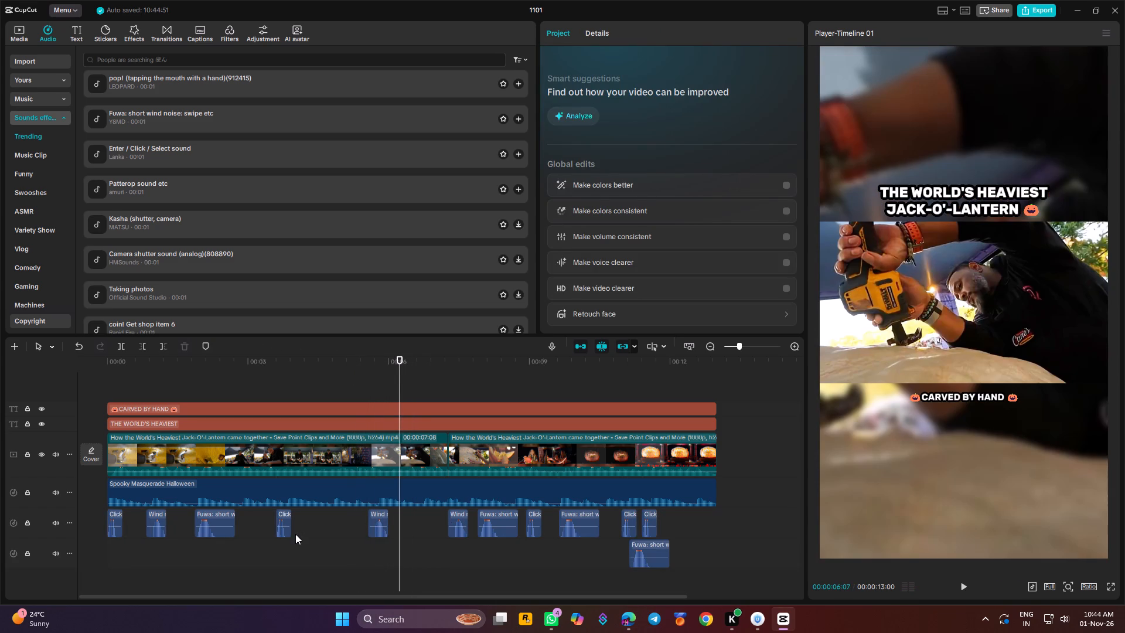
drag(301, 536, 276, 532)
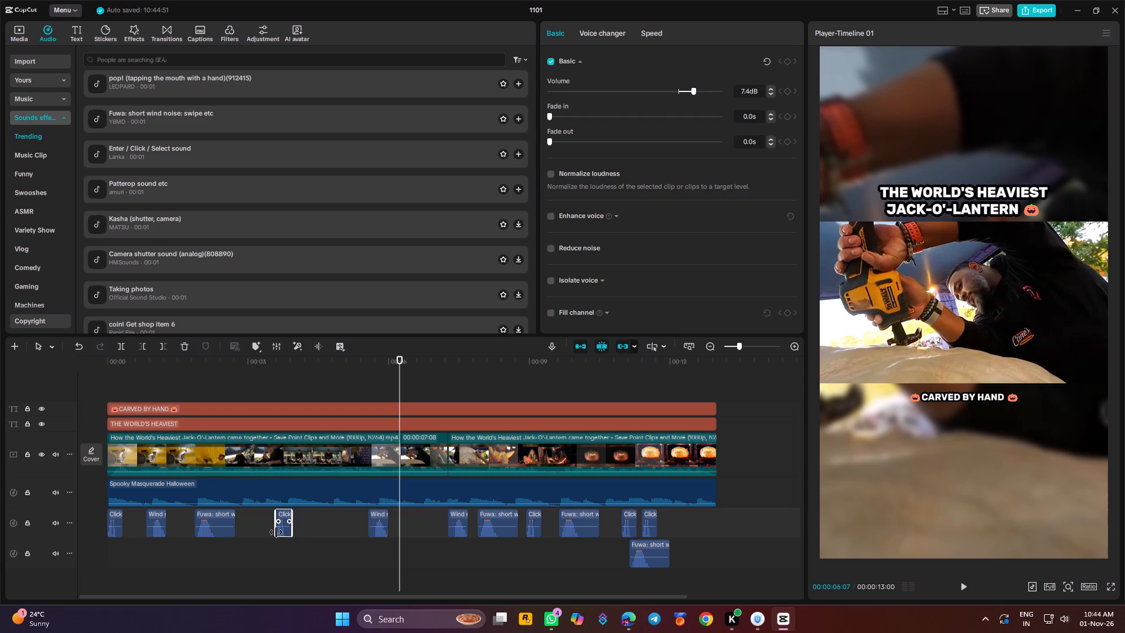
key(ctrl+c)
key(ctrl+v)
Copy the wind effect at about 5.6 seconds to 00:00:06:04 on the lower sound effects track.
drag(379, 547, 379, 546)
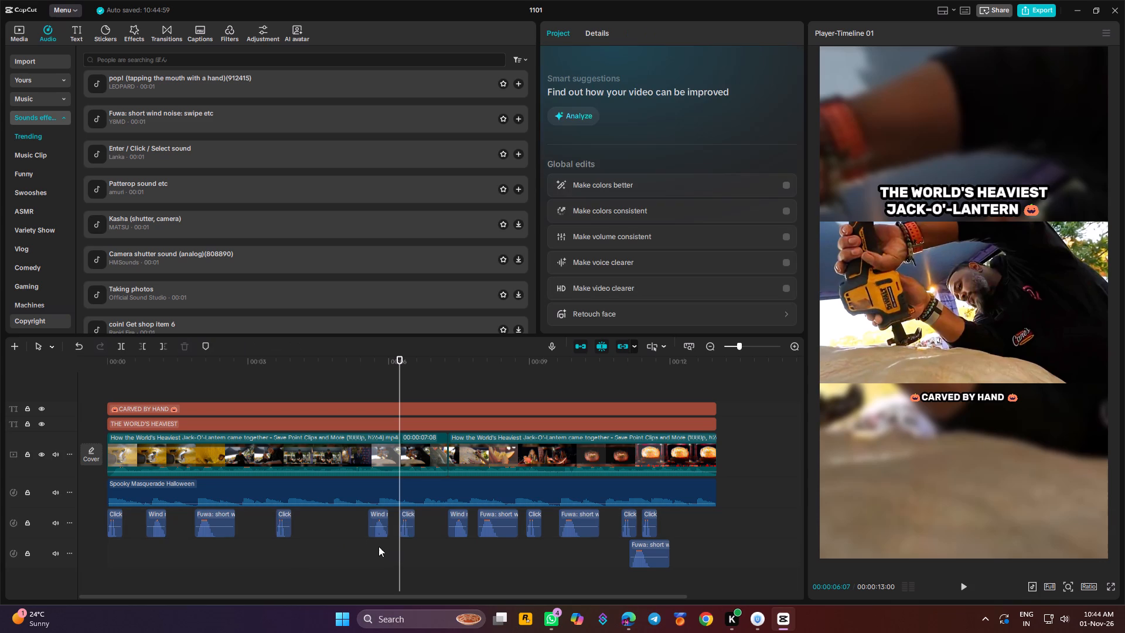
drag(379, 546, 378, 527)
drag(368, 553, 380, 525)
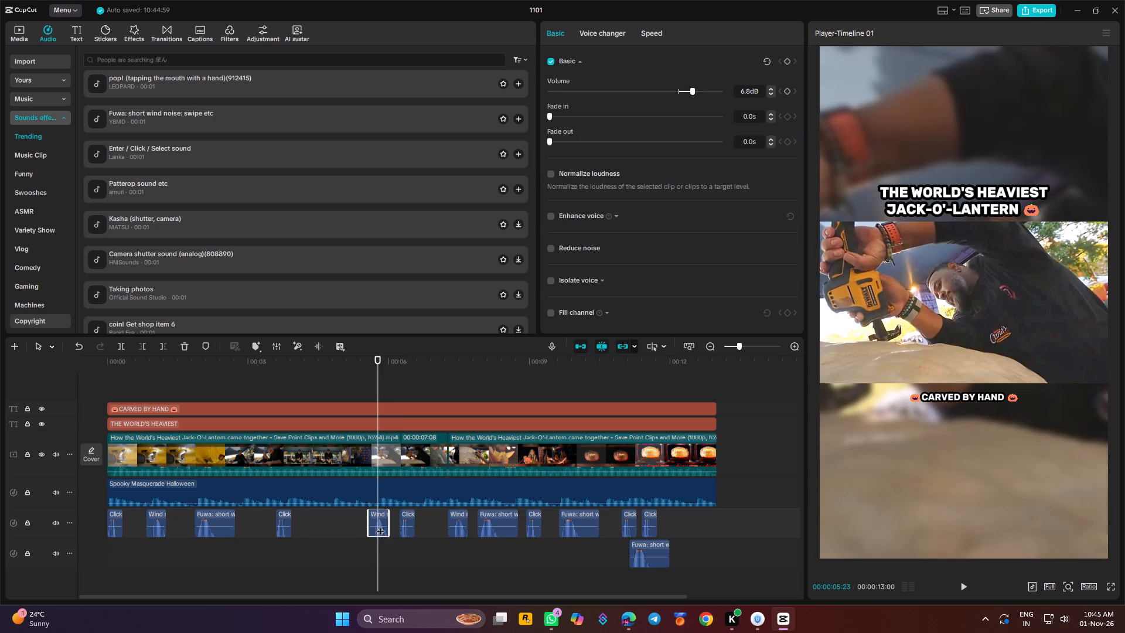
key(ctrl+c)
drag(377, 366, 397, 370)
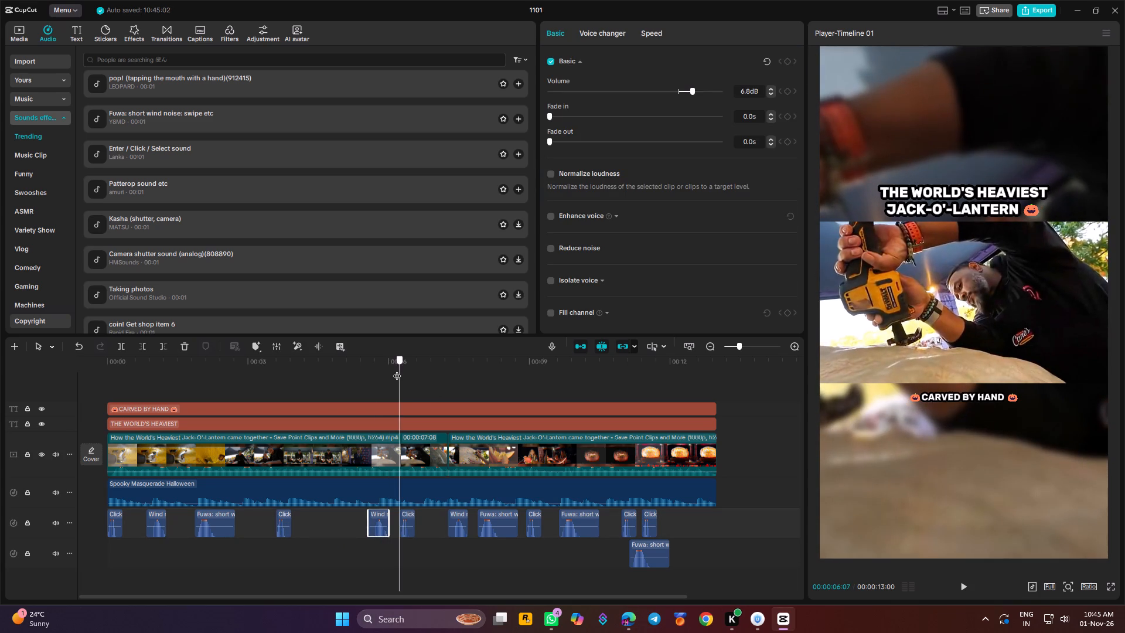
drag(397, 370, 395, 370)
key(ctrl+v)
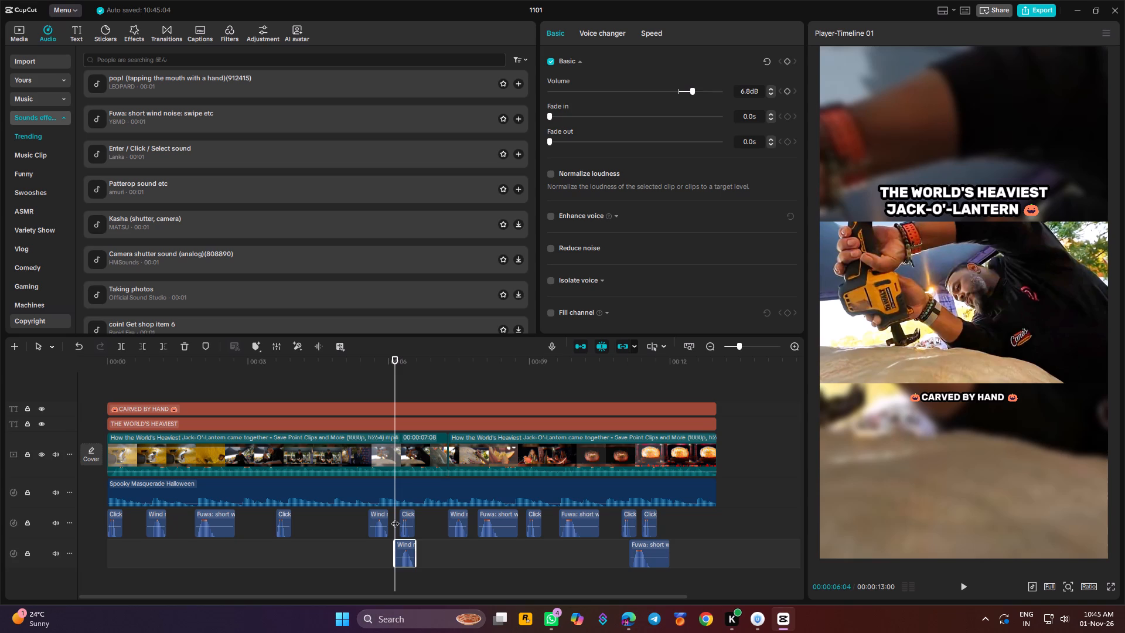
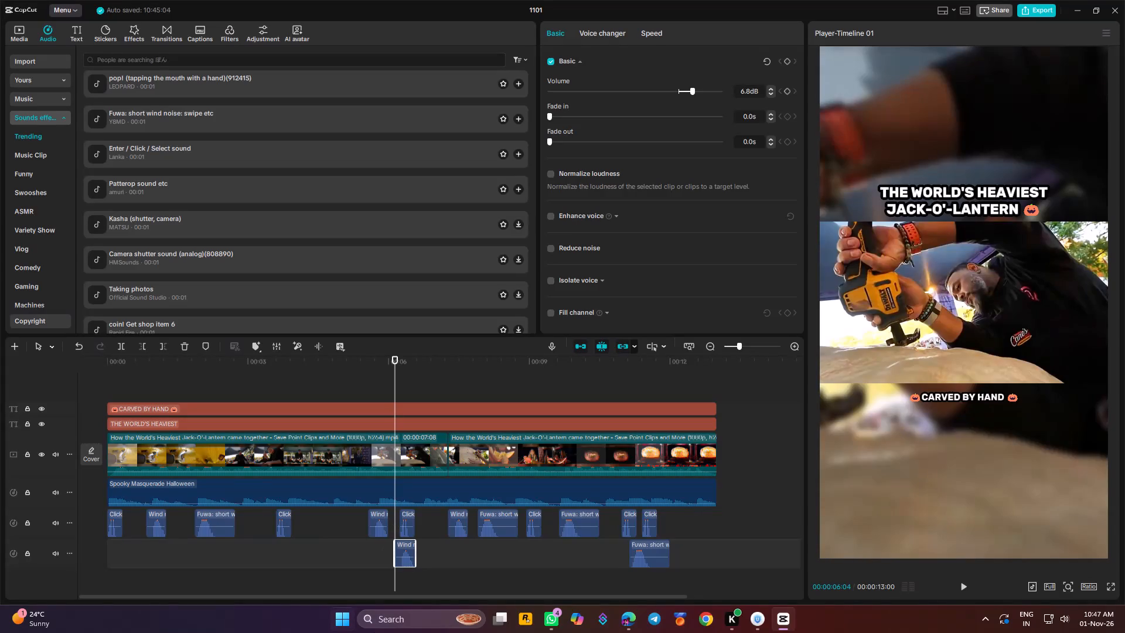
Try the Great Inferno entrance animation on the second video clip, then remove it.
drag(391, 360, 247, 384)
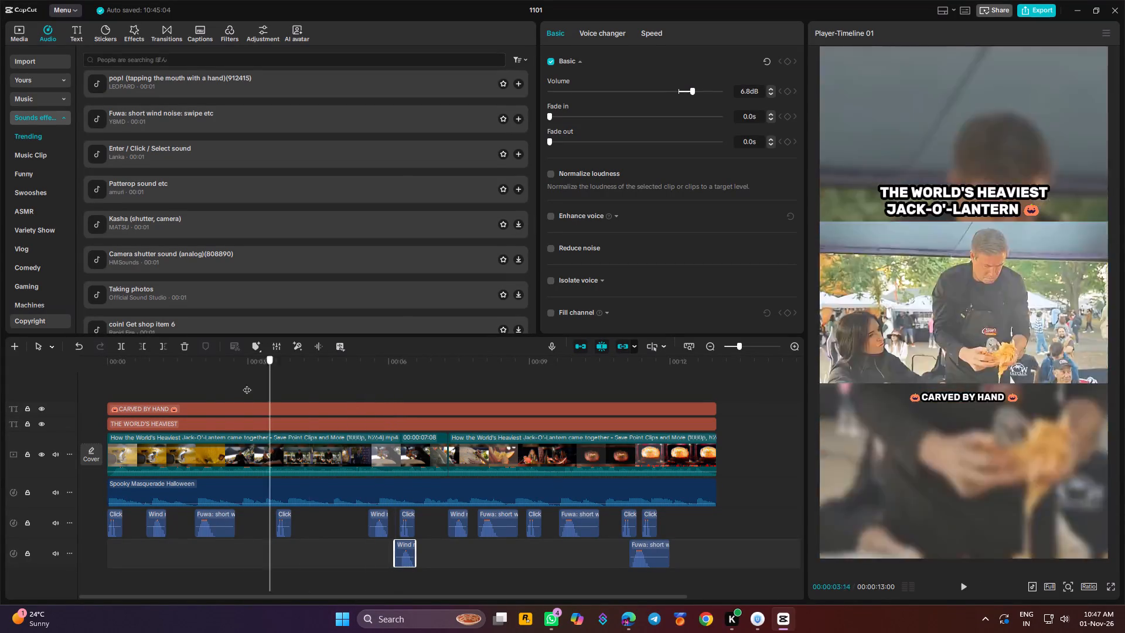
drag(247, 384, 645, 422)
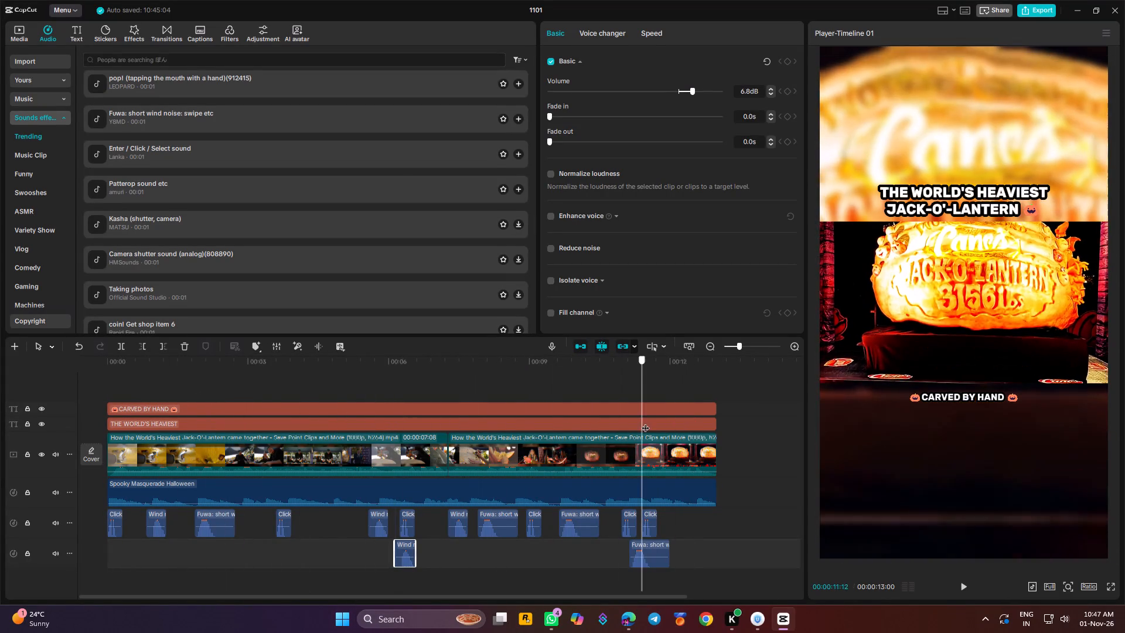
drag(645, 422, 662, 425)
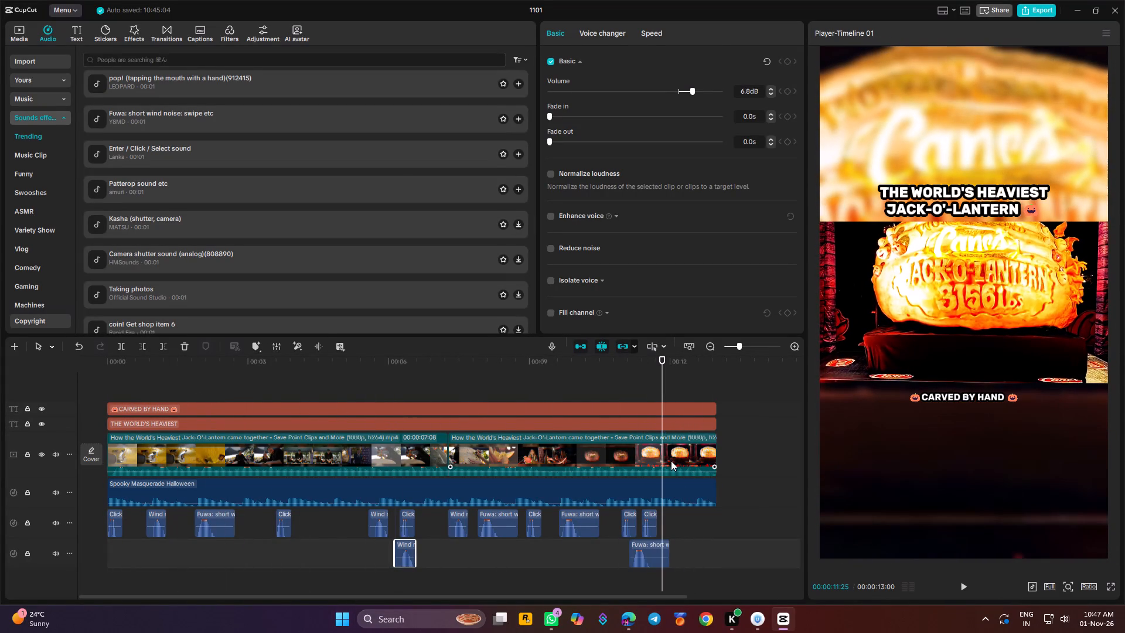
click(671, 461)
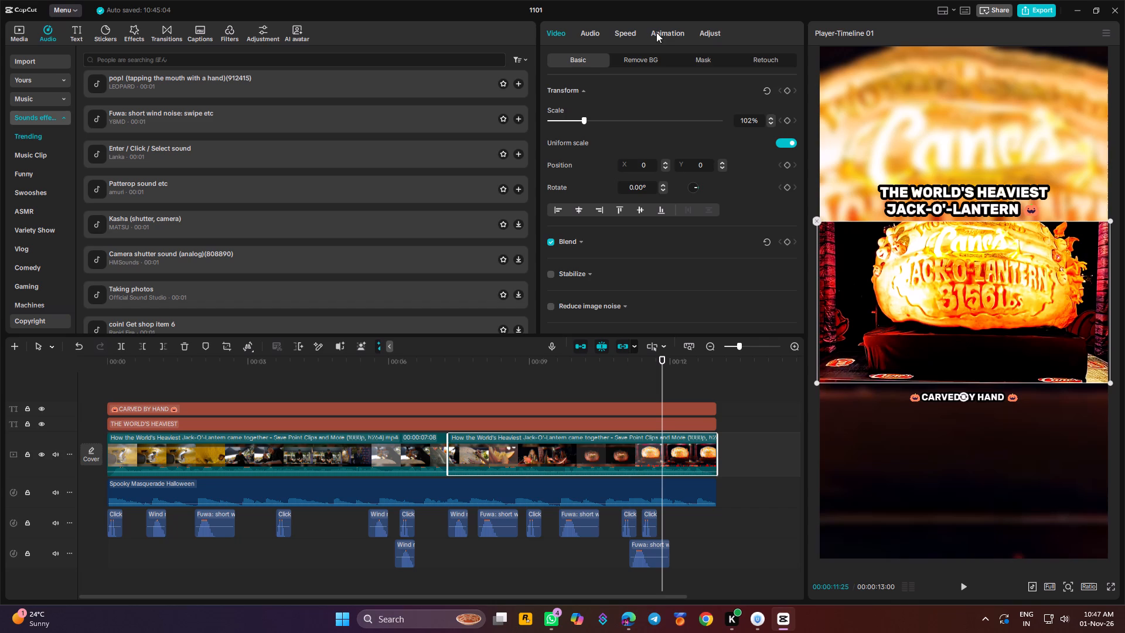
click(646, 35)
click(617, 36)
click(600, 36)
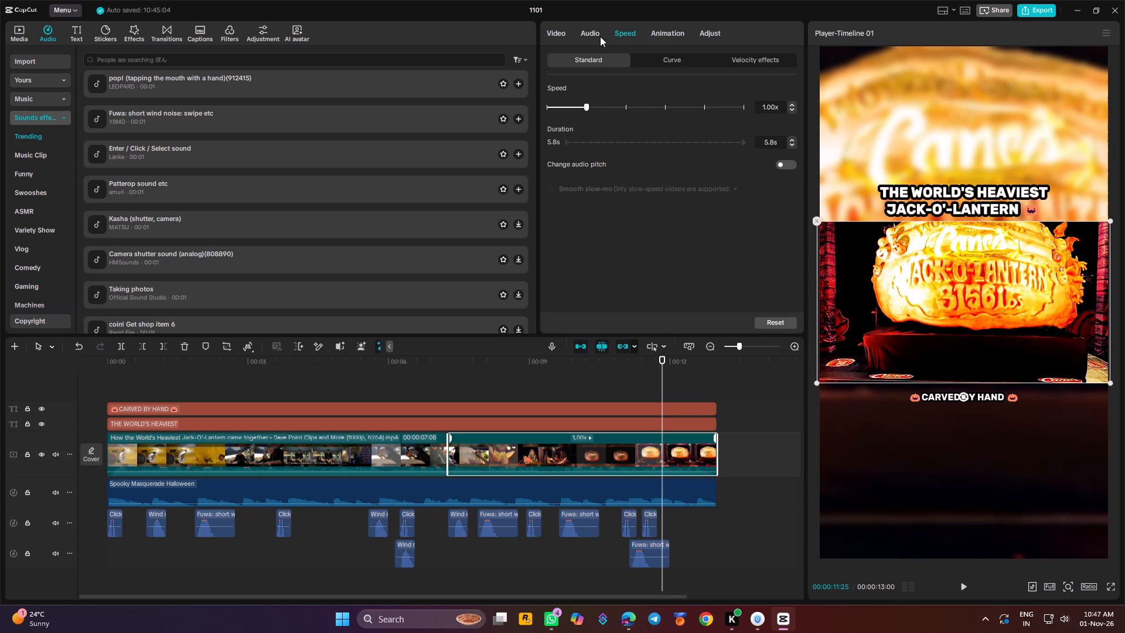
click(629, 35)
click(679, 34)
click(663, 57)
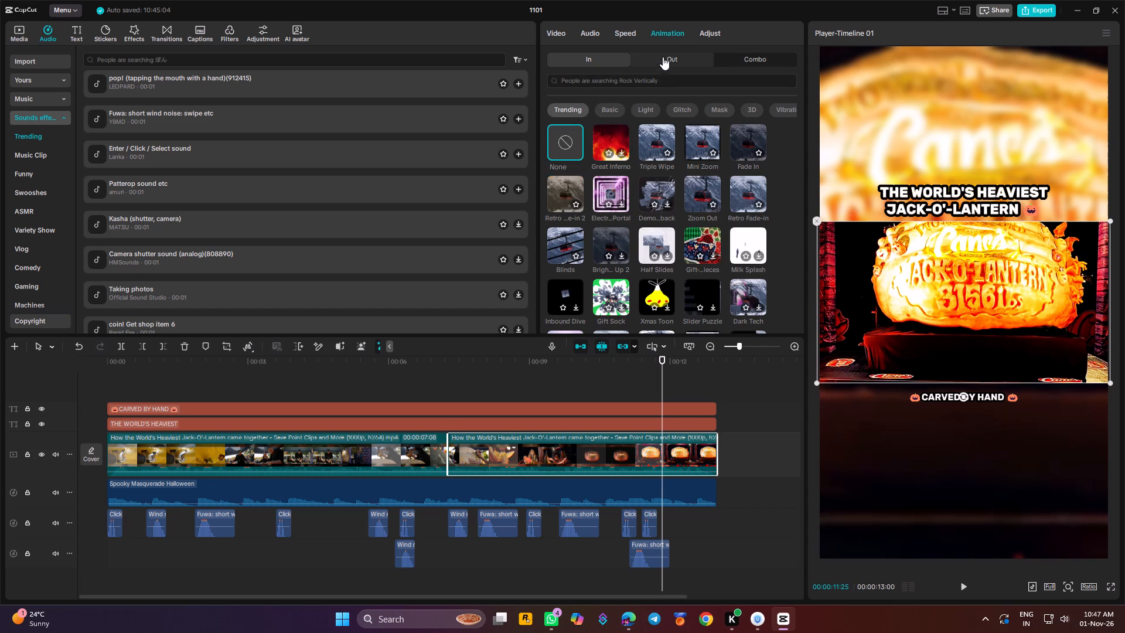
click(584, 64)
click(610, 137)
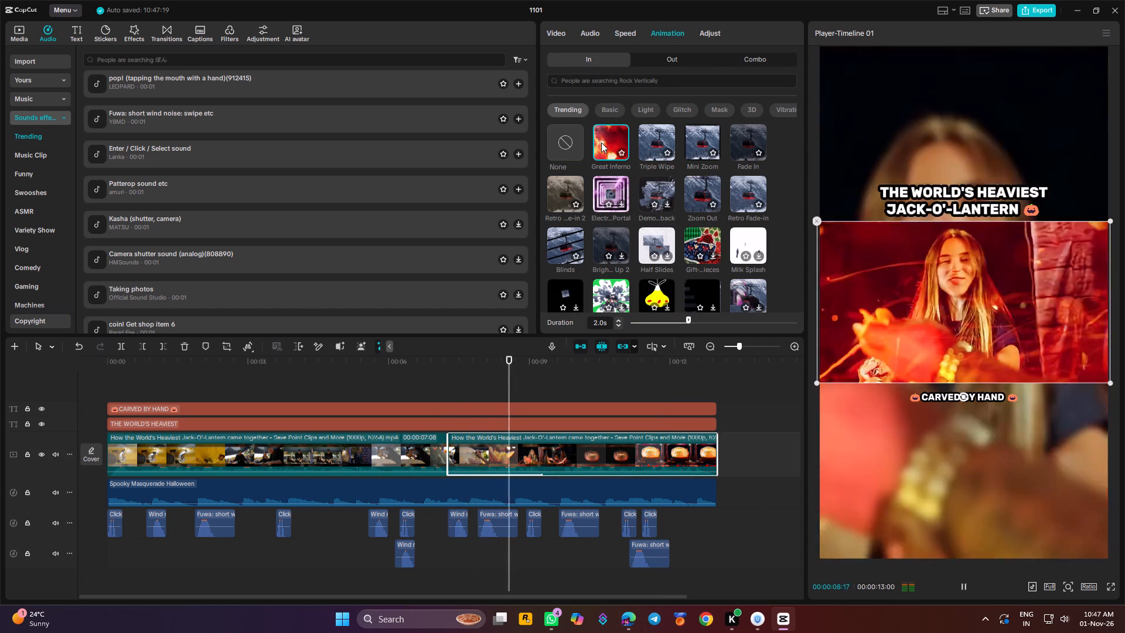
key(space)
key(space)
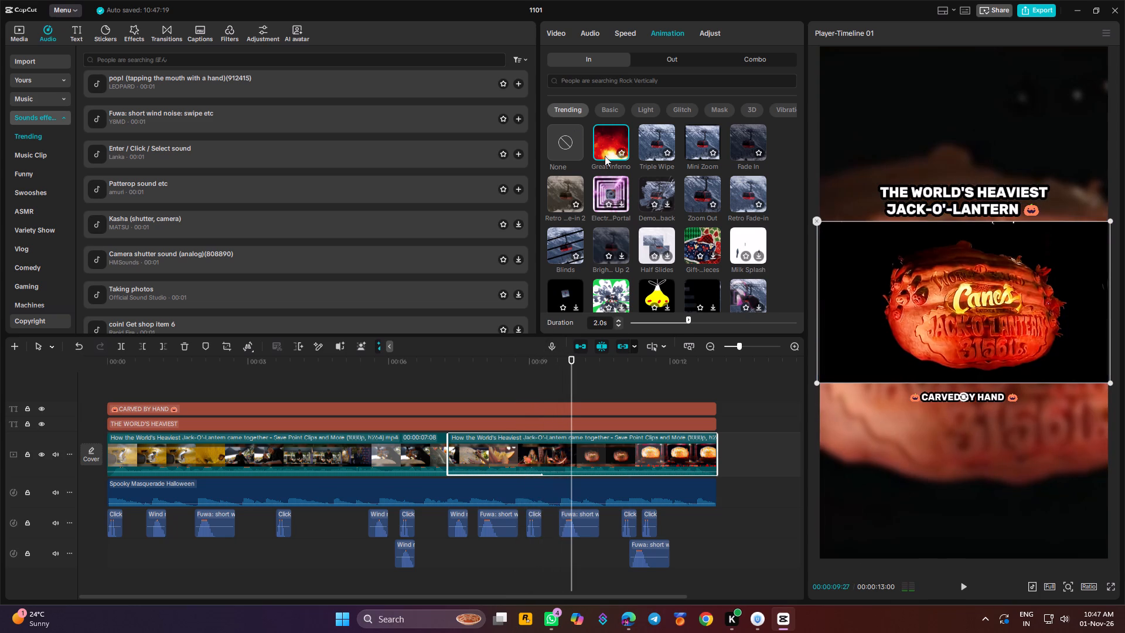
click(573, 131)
Apply the Mini Zoom entrance animation to the first video clip.
drag(568, 366, 117, 359)
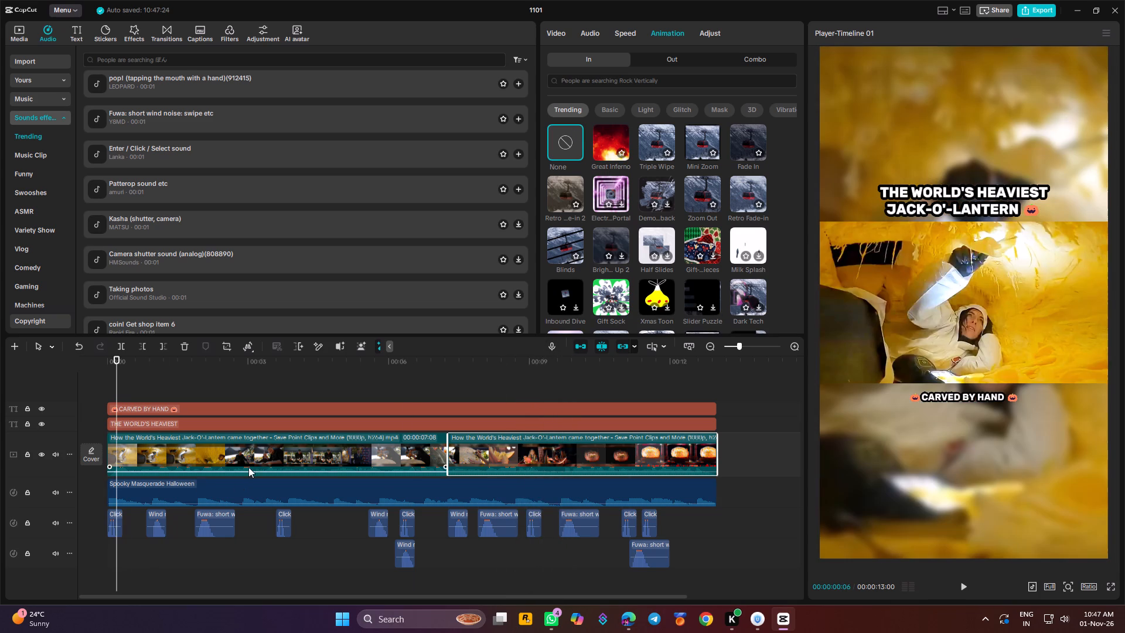
click(249, 467)
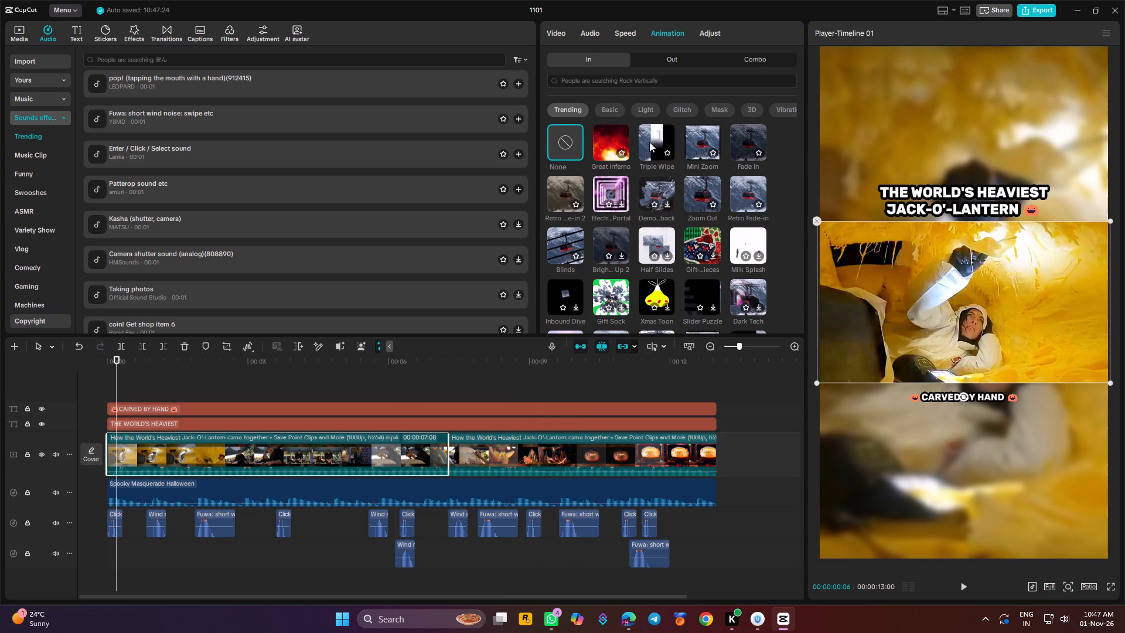
click(689, 137)
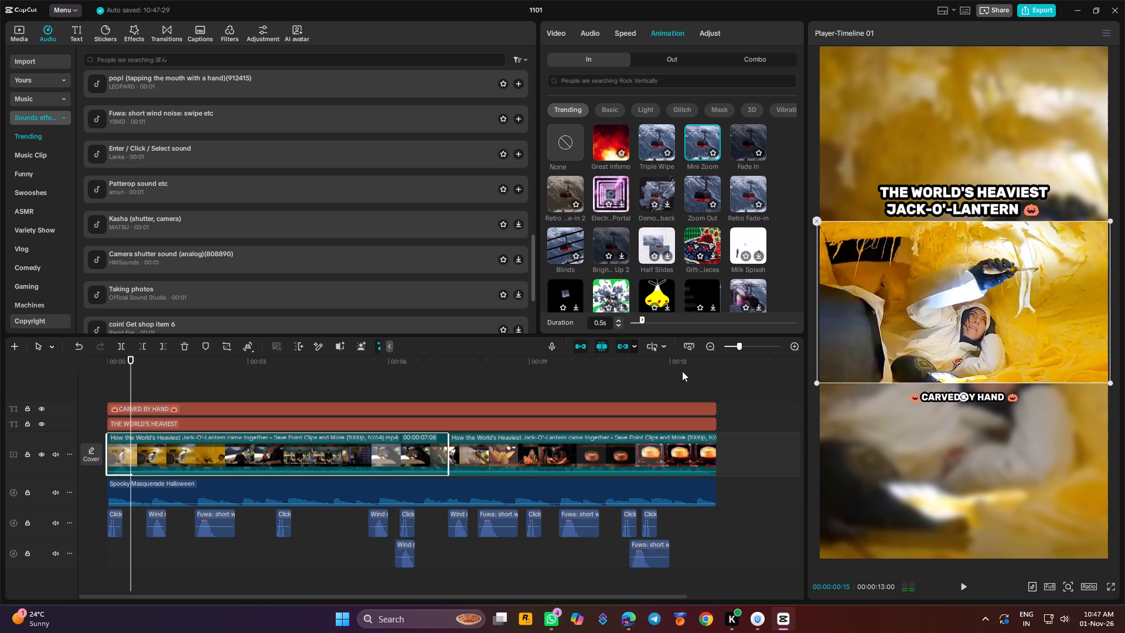
Apply the Fade Out exit animation to the second video clip and play the whole video from the start.
click(710, 361)
click(699, 455)
click(666, 56)
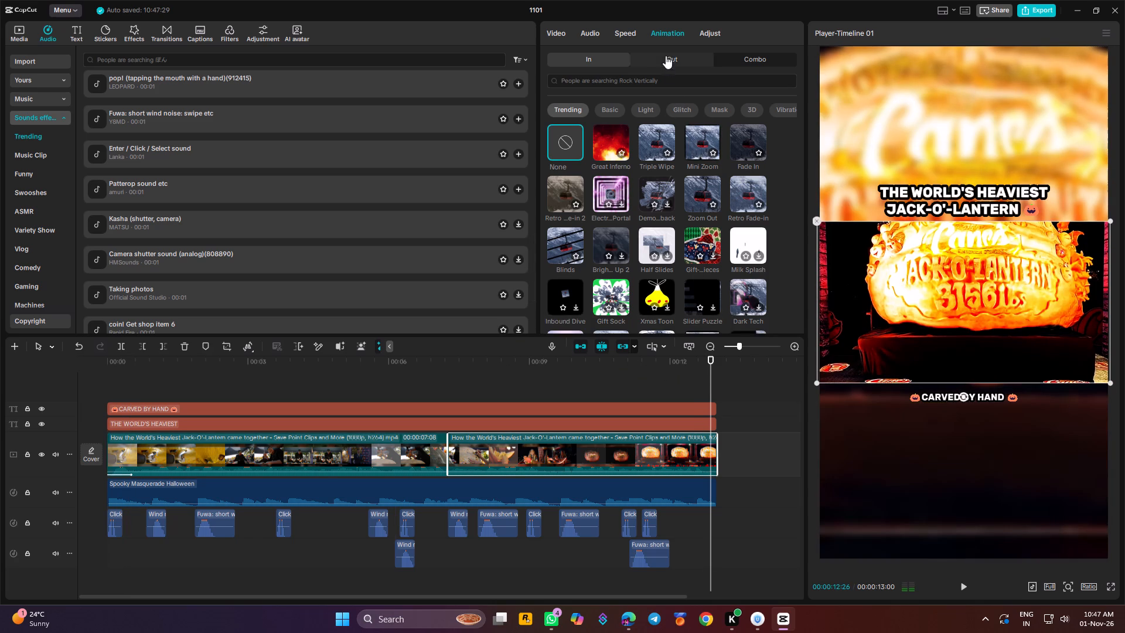
click(615, 129)
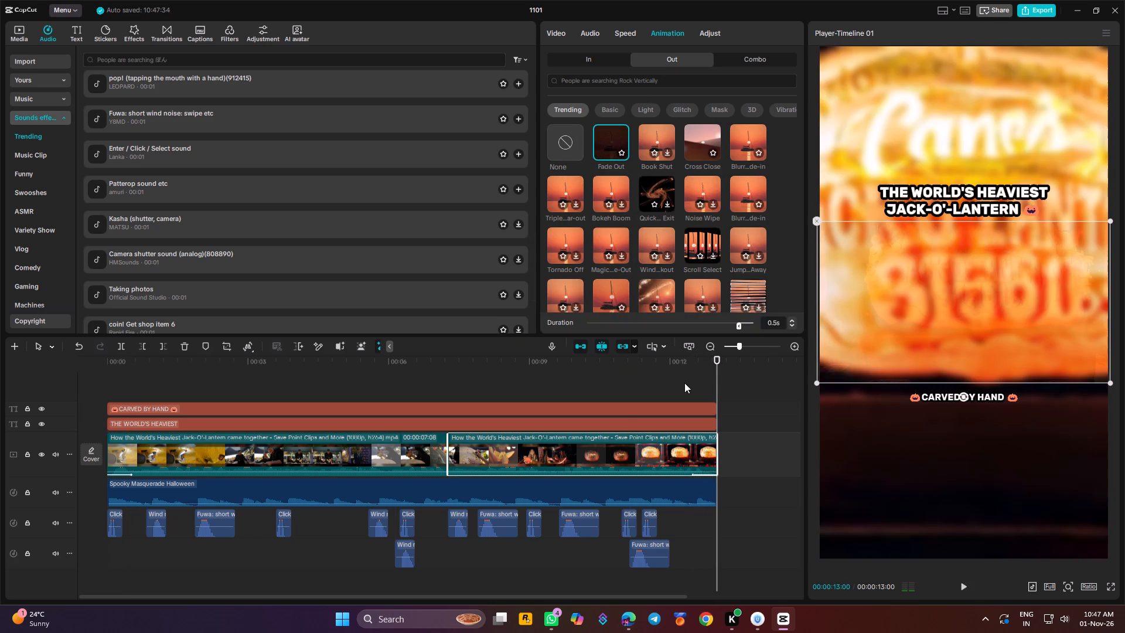
drag(715, 367, 0, 351)
key(space)
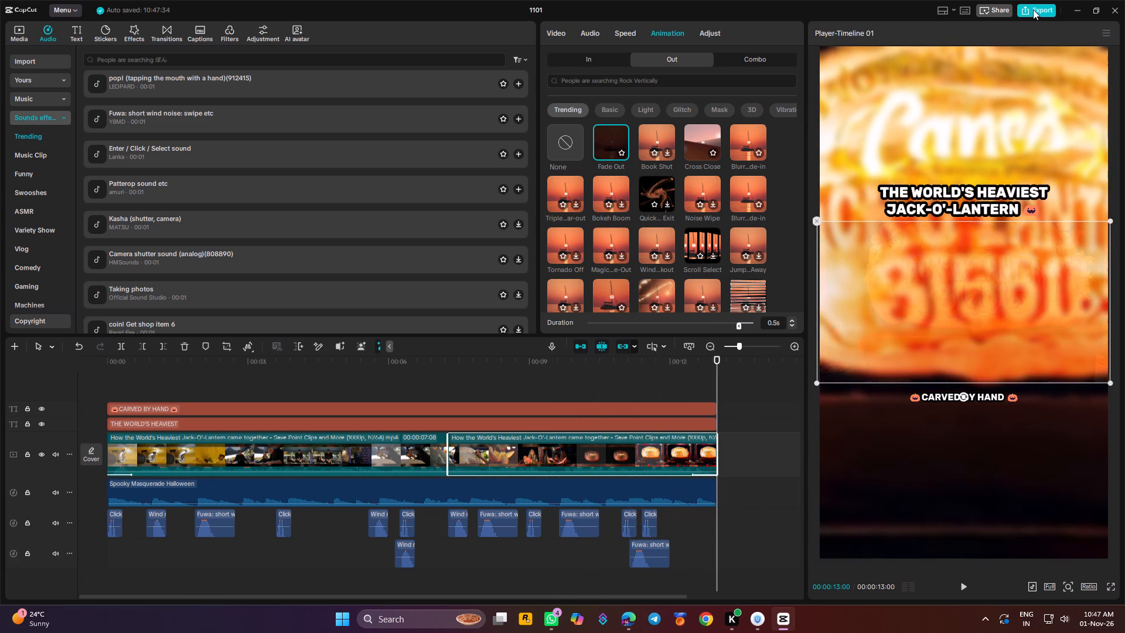
Export the video with the frame rate set to 60fps.
click(1033, 9)
click(709, 345)
click(709, 349)
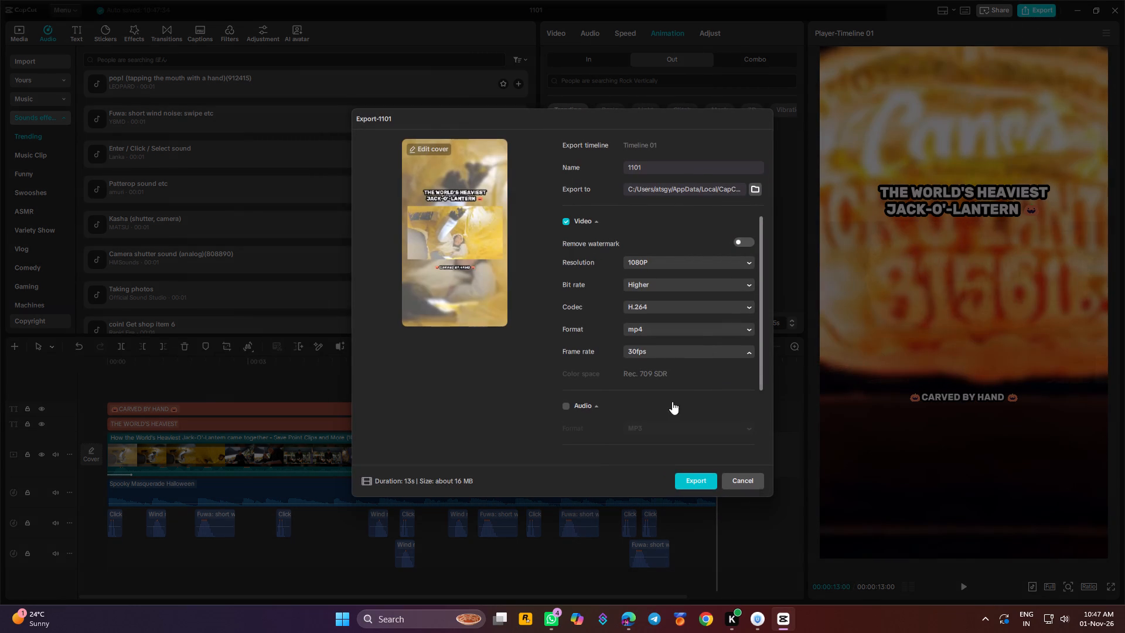
click(648, 479)
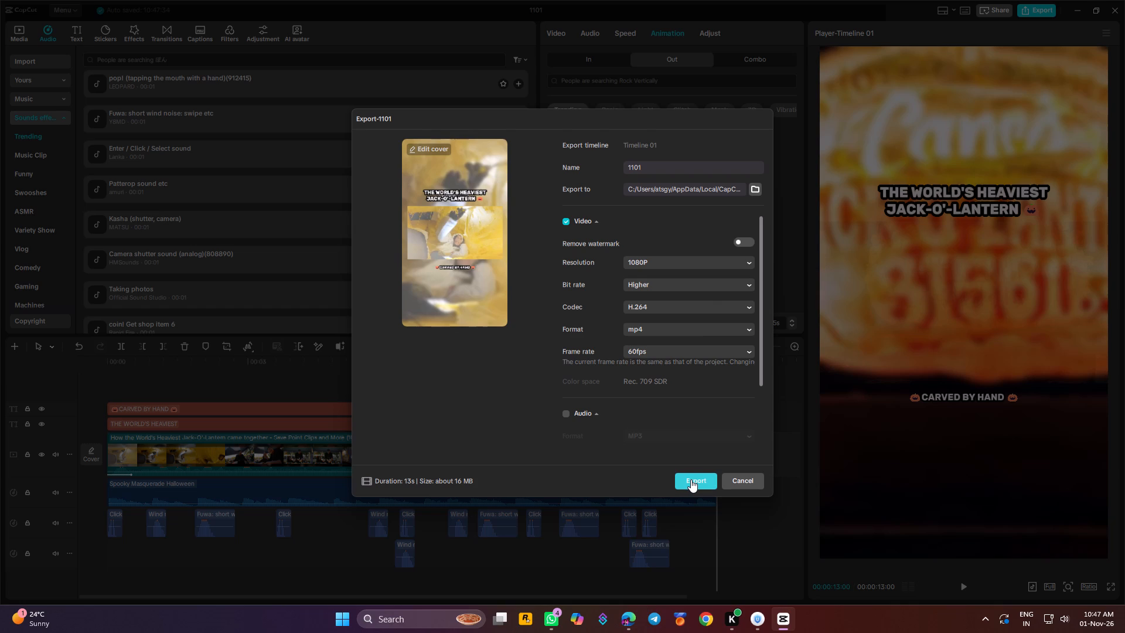
click(696, 480)
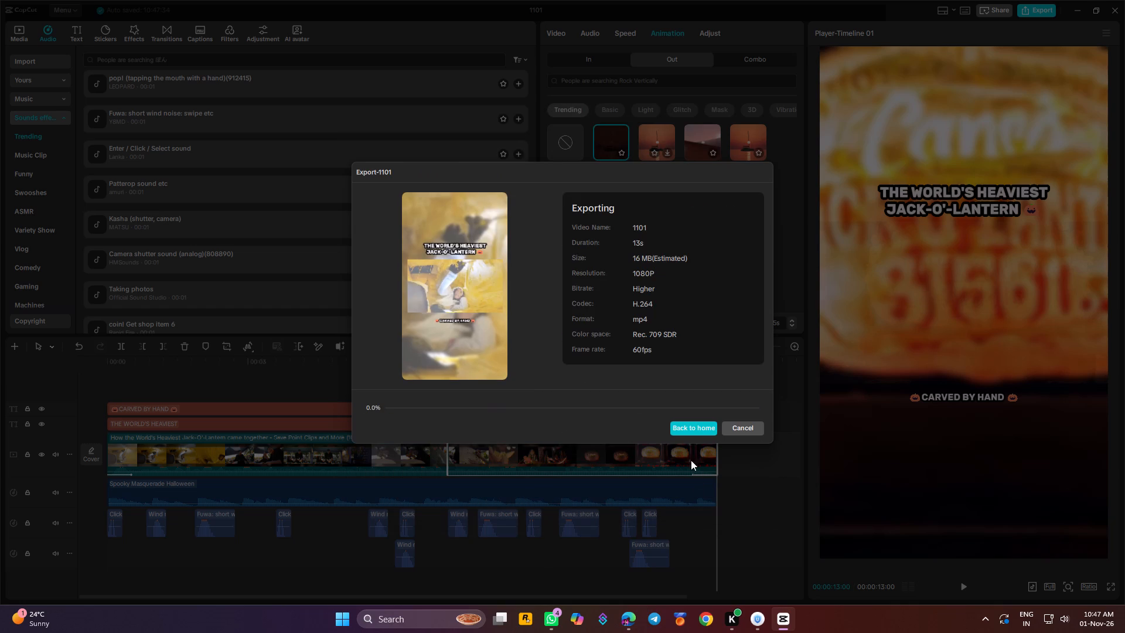
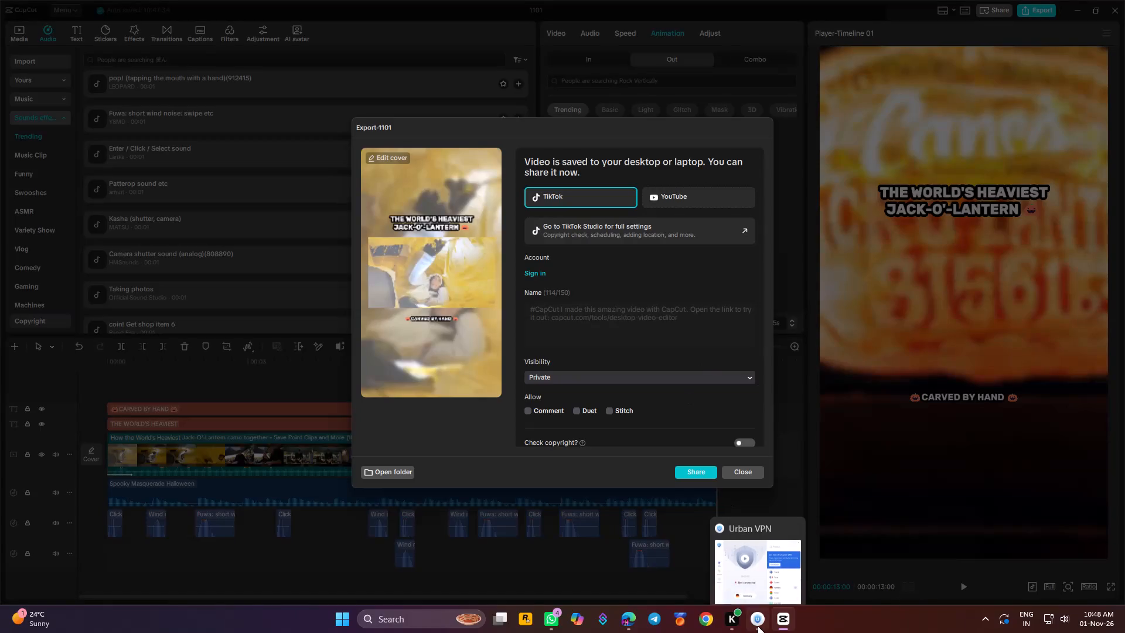
Dismiss the finished export's sharing dialog and export the 13-second video again with the frame rate set to 60fps.
click(746, 469)
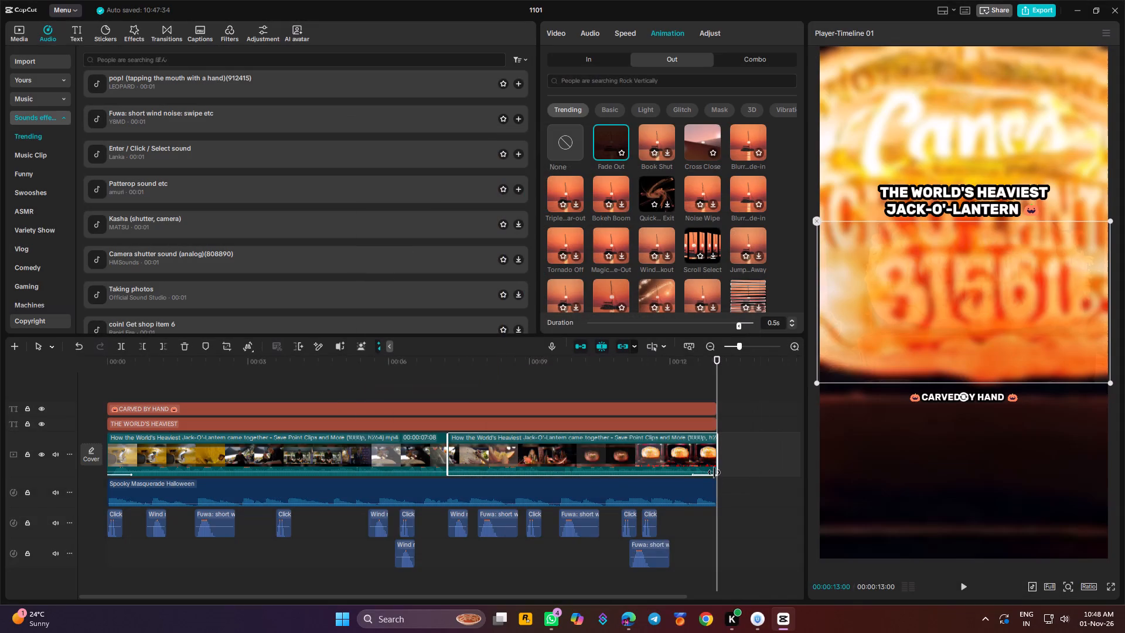
ctrl+scroll(716, 455, down, 3)
ctrl+scroll(667, 427, down, 5)
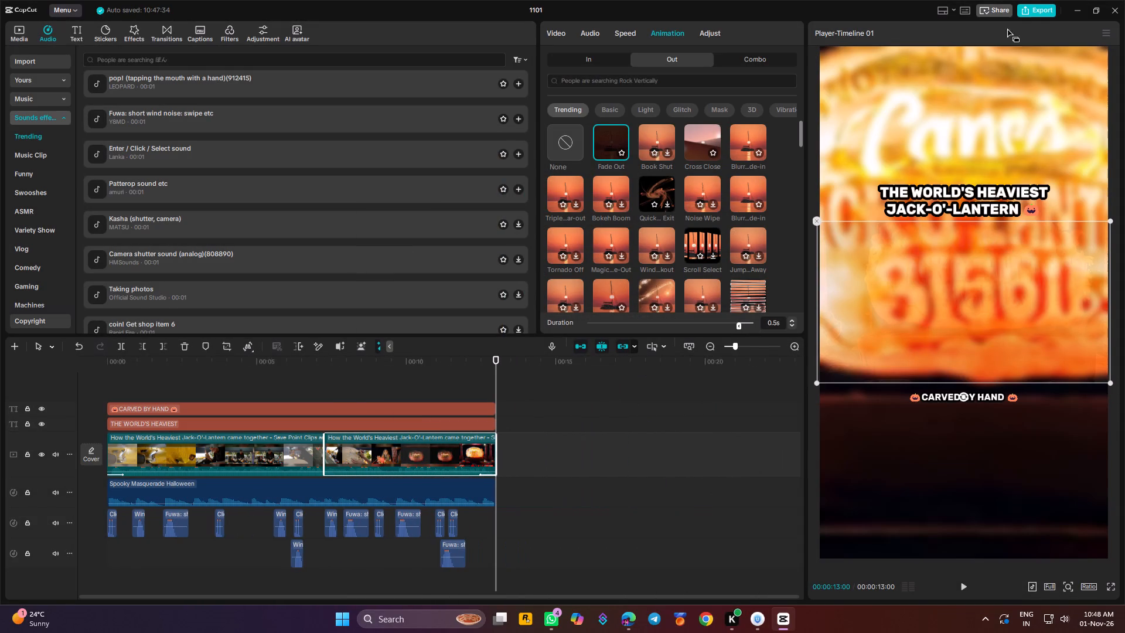
click(1038, 6)
click(690, 350)
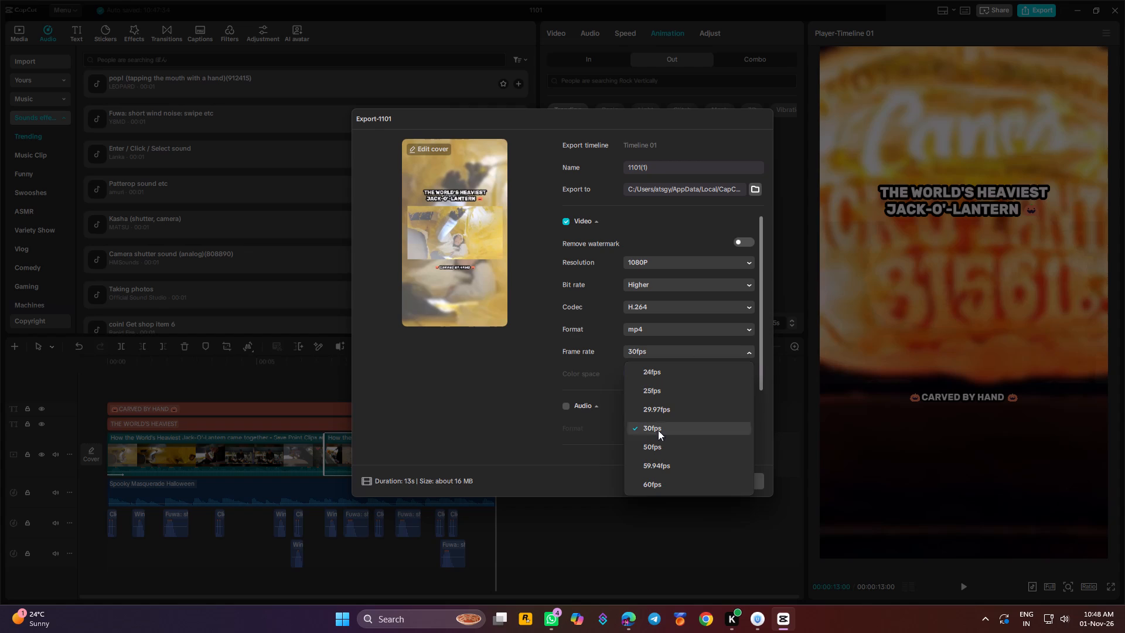
click(653, 489)
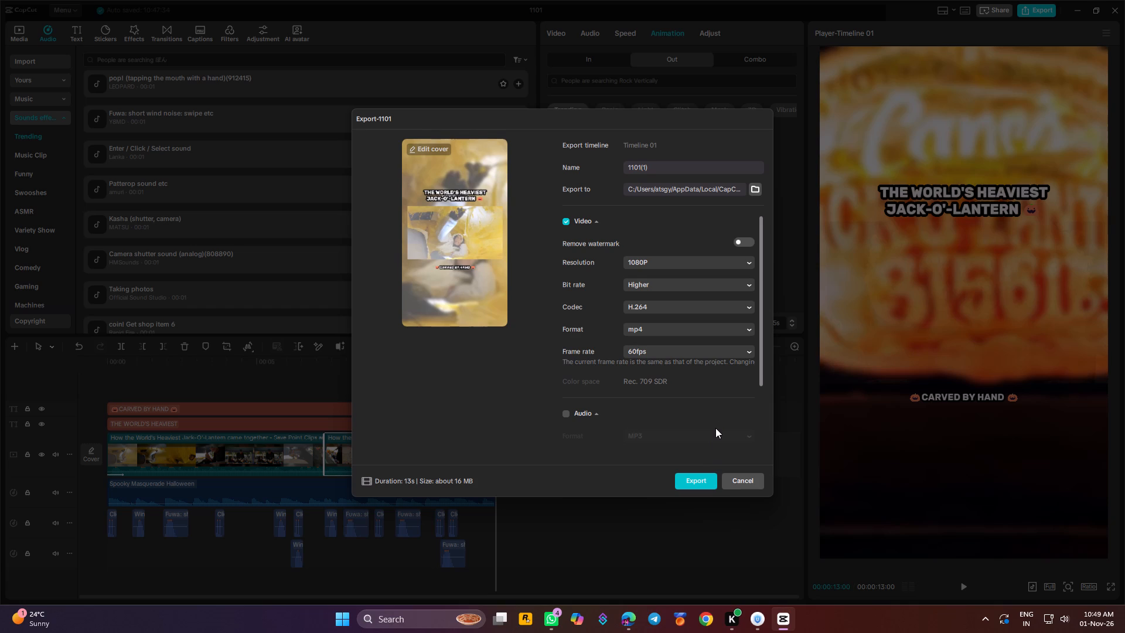
click(711, 479)
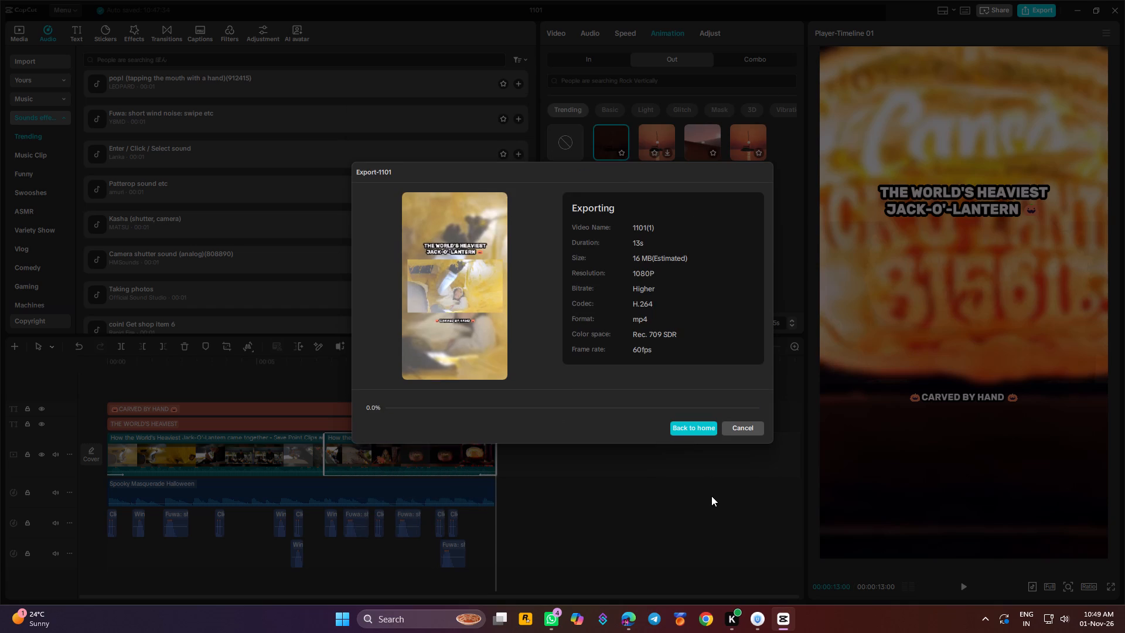
Switch to File Explorer and open the AppData > Local > CapCut > Videos folder within the user folder on drive C.
click(404, 623)
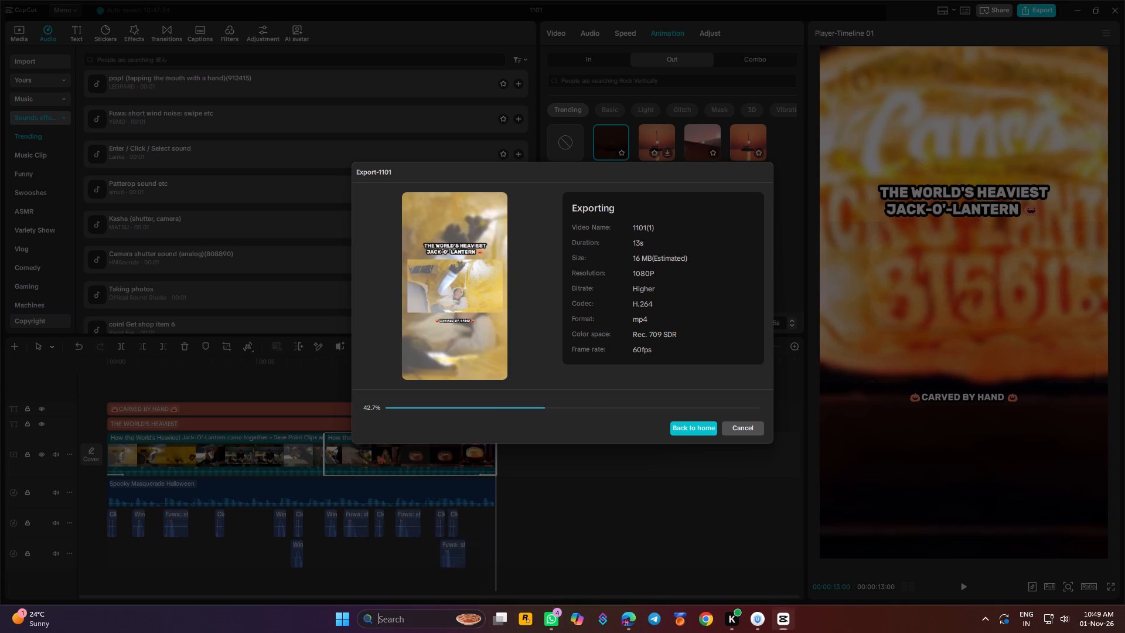
click(441, 350)
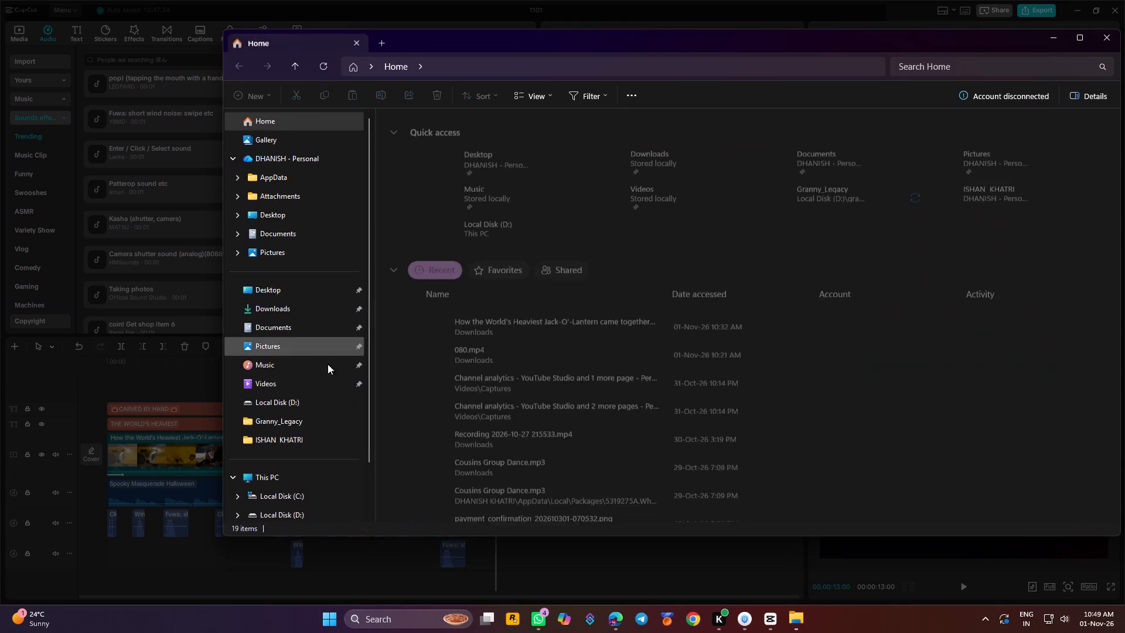
click(289, 478)
click(619, 146)
double_click(461, 144)
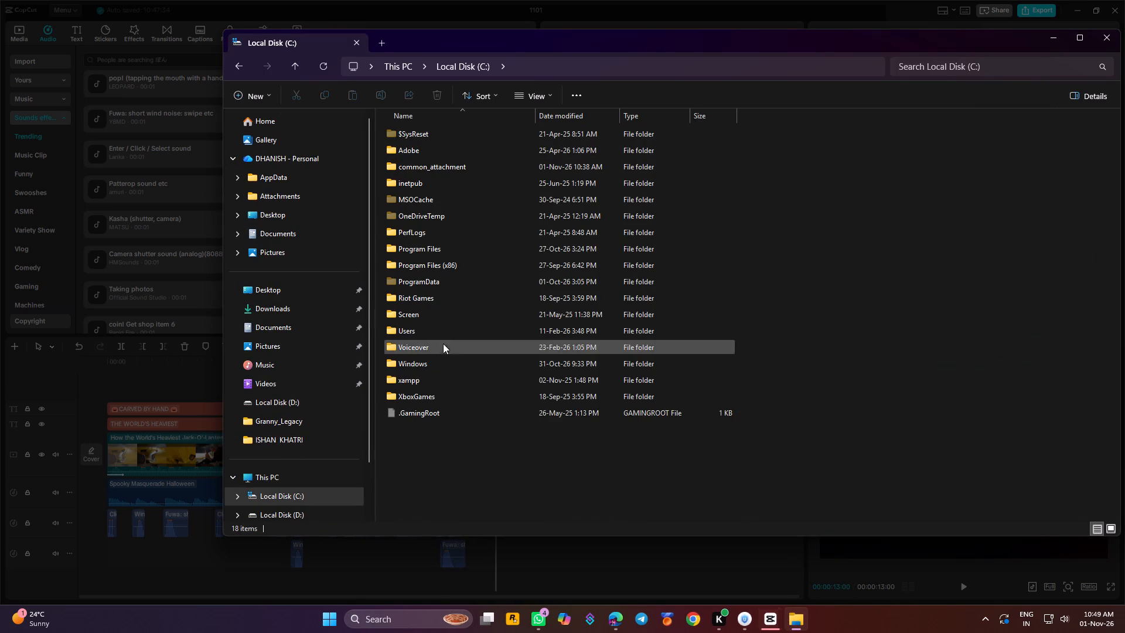
double_click(443, 317)
click(236, 59)
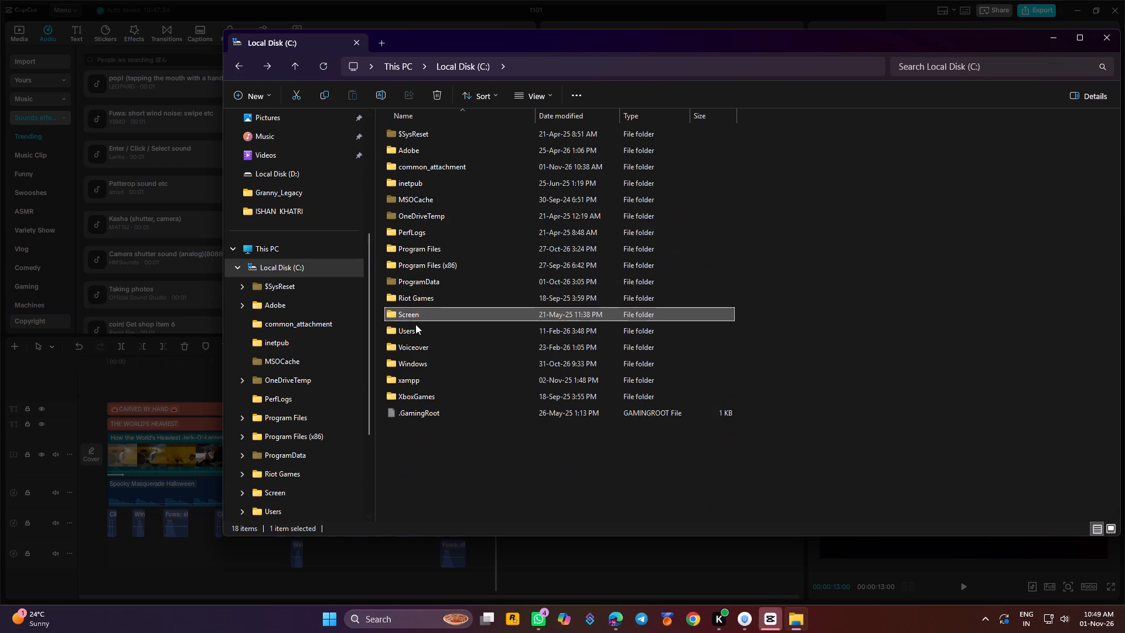
double_click(415, 324)
double_click(427, 137)
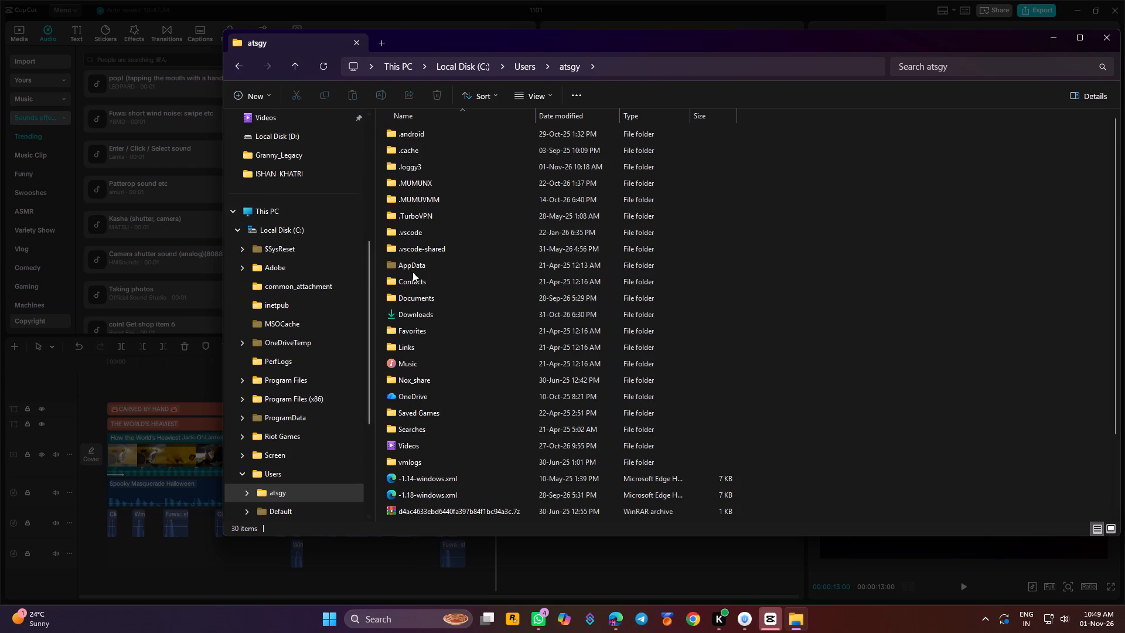
double_click(429, 261)
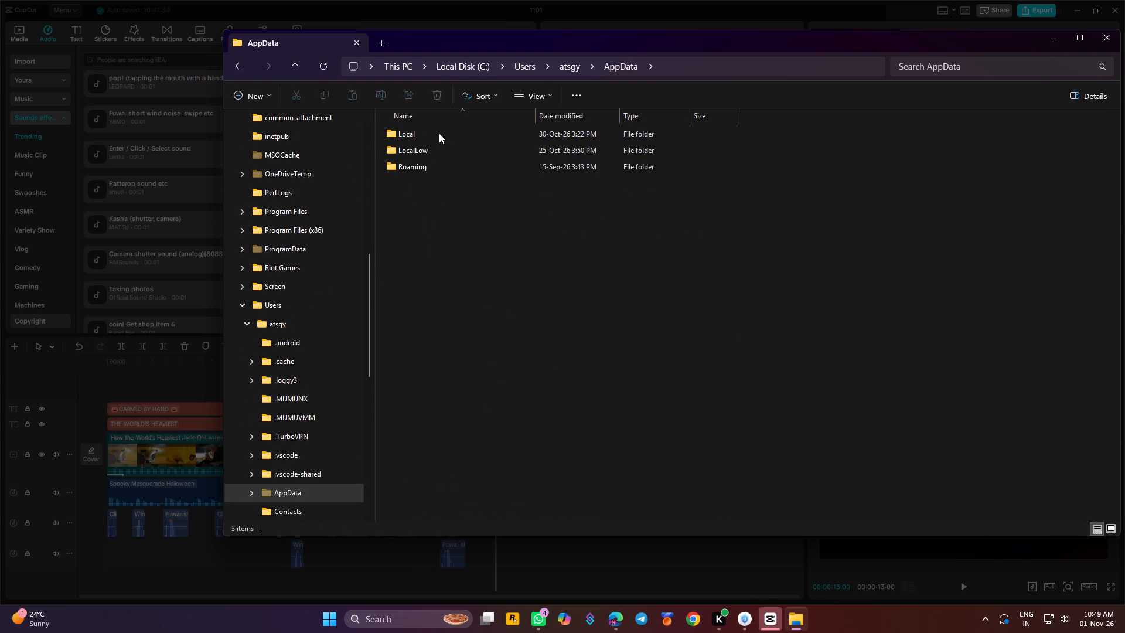
double_click(439, 133)
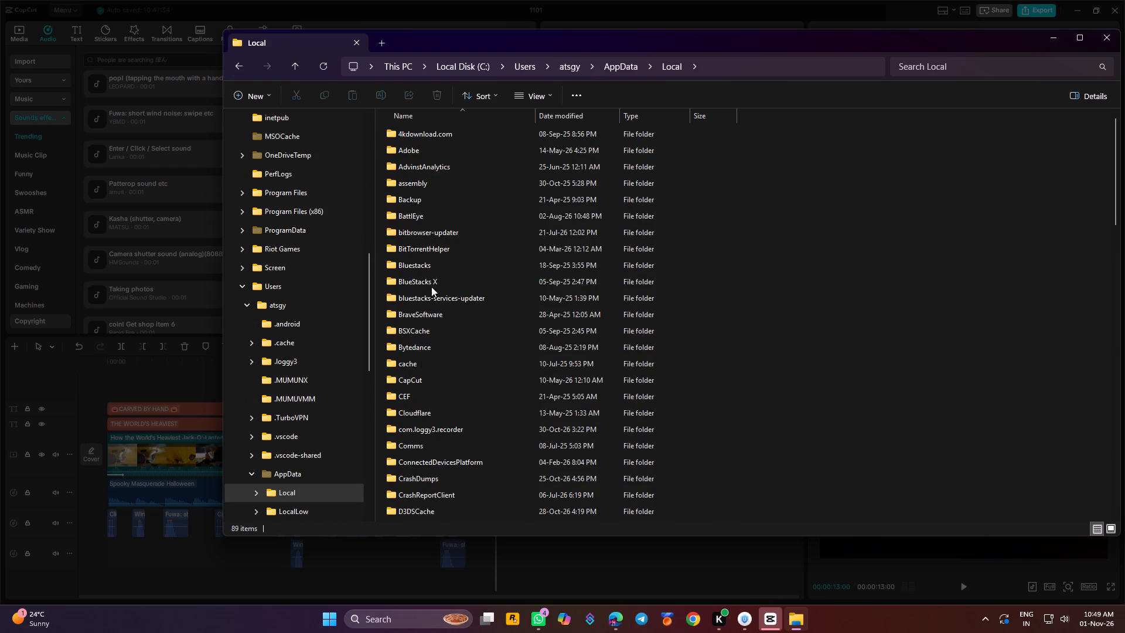
double_click(452, 383)
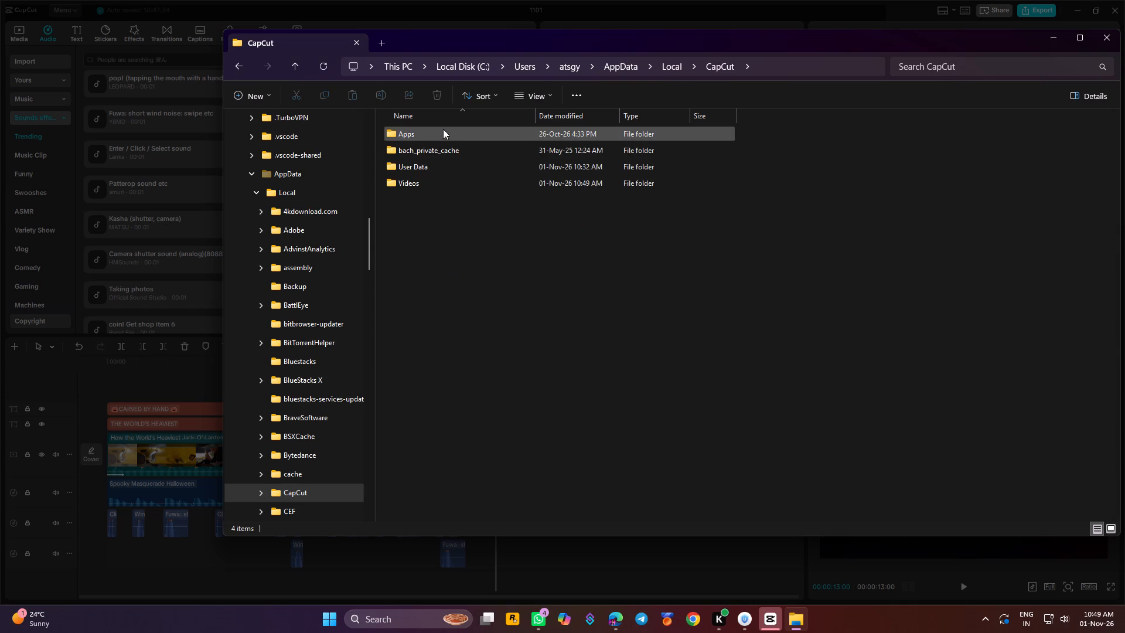
click(428, 168)
double_click(424, 178)
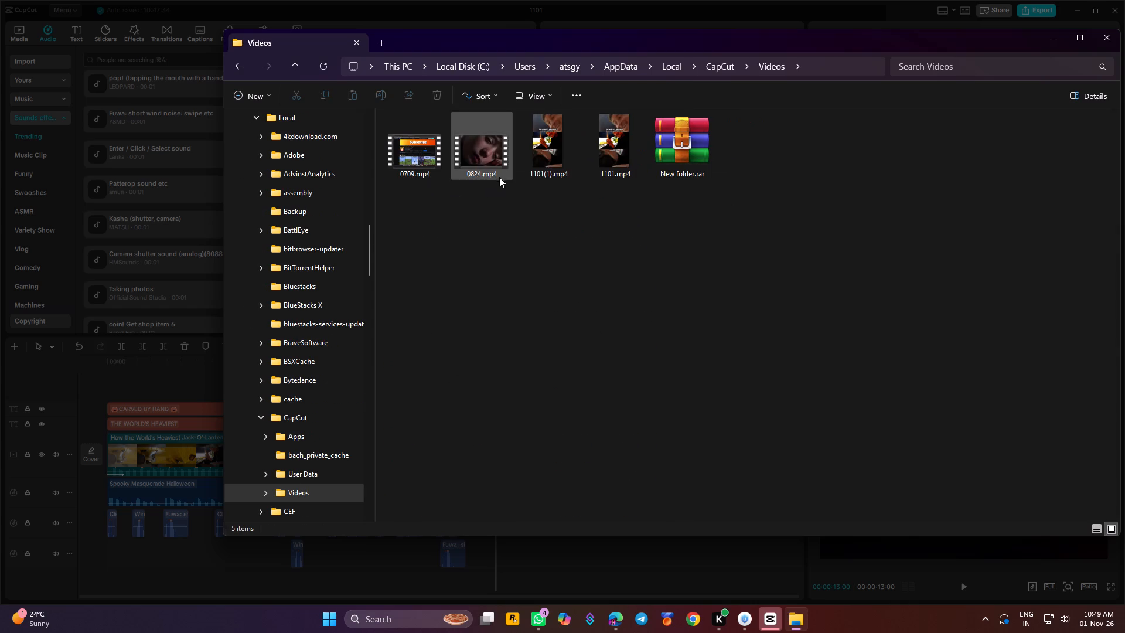
Permanently delete the duplicate export 1101(1).mp4 from the Videos folder.
click(621, 145)
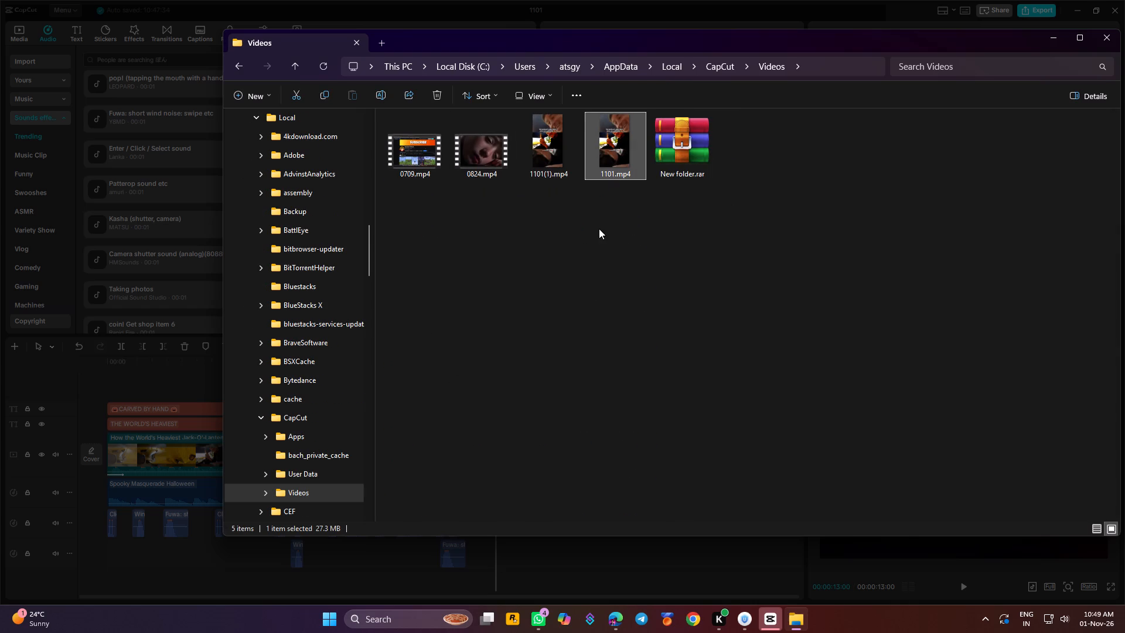
click(599, 229)
click(541, 153)
key(shift+Delete)
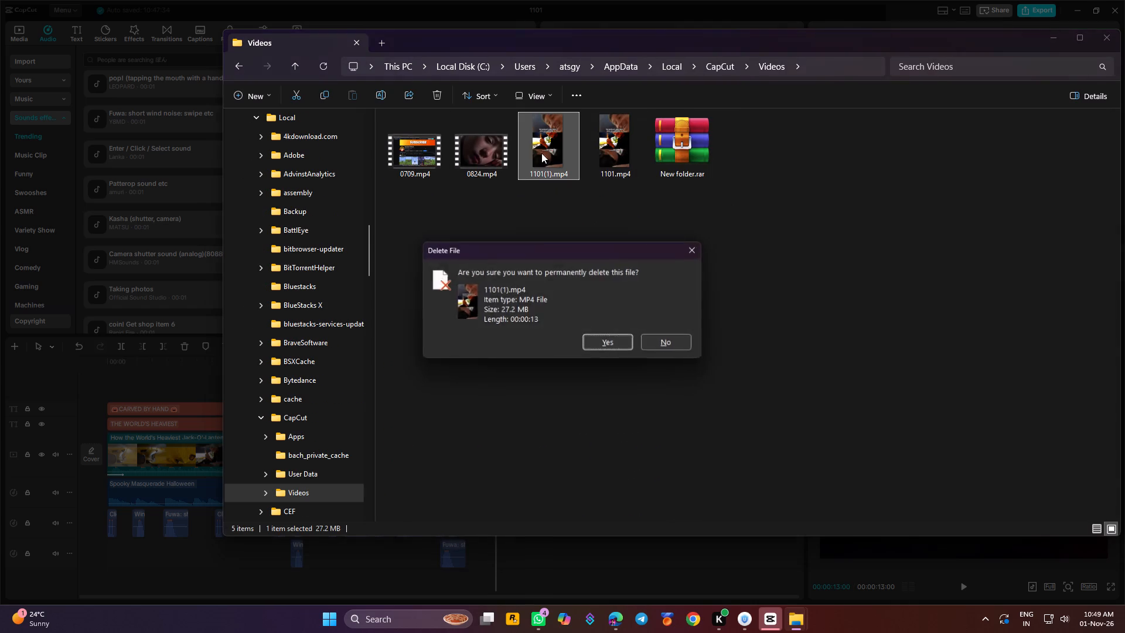
key(Return)
Play the exported 1101.mp4 briefly in Media Player and close the player.
double_click(545, 169)
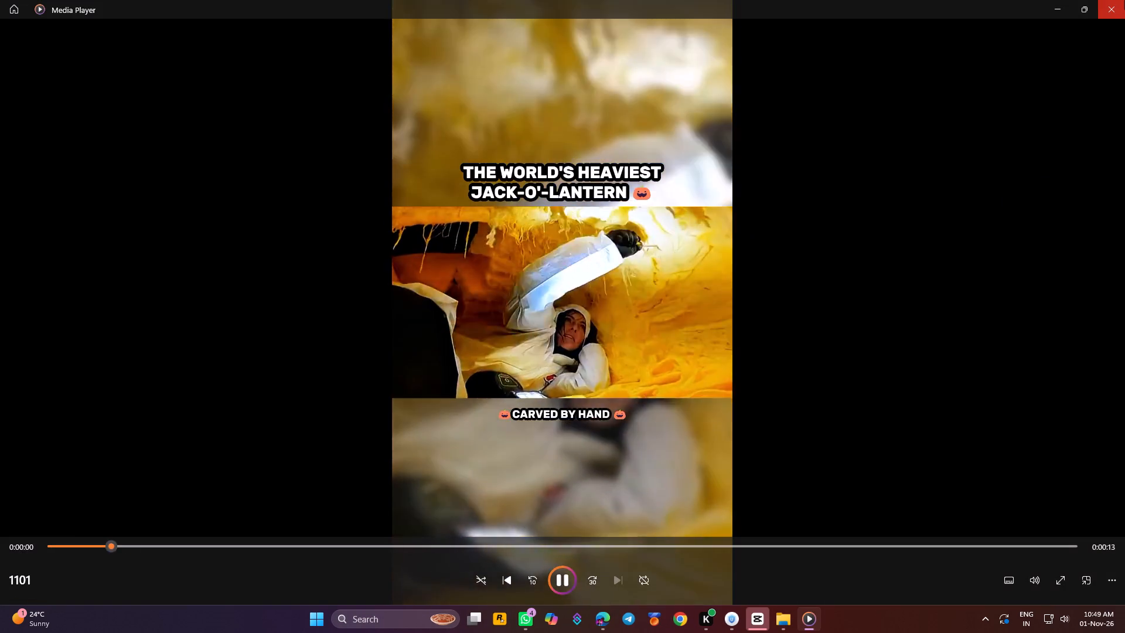
click(1124, 0)
Minimize File Explorer to return to CapCut and close the finished export's sharing dialog.
click(1056, 39)
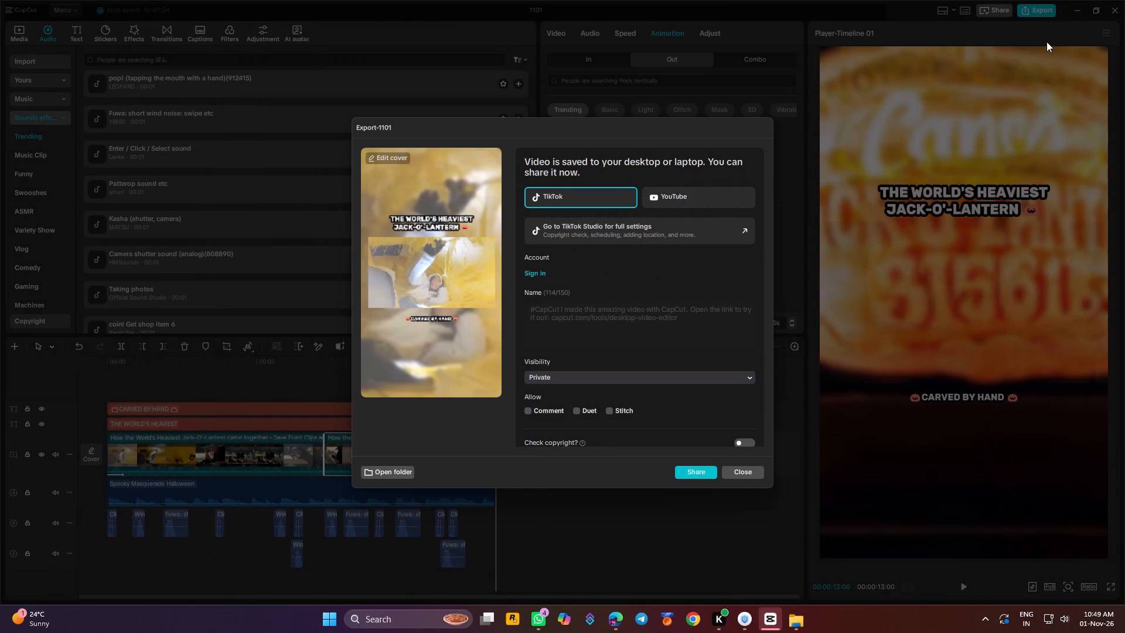
click(735, 474)
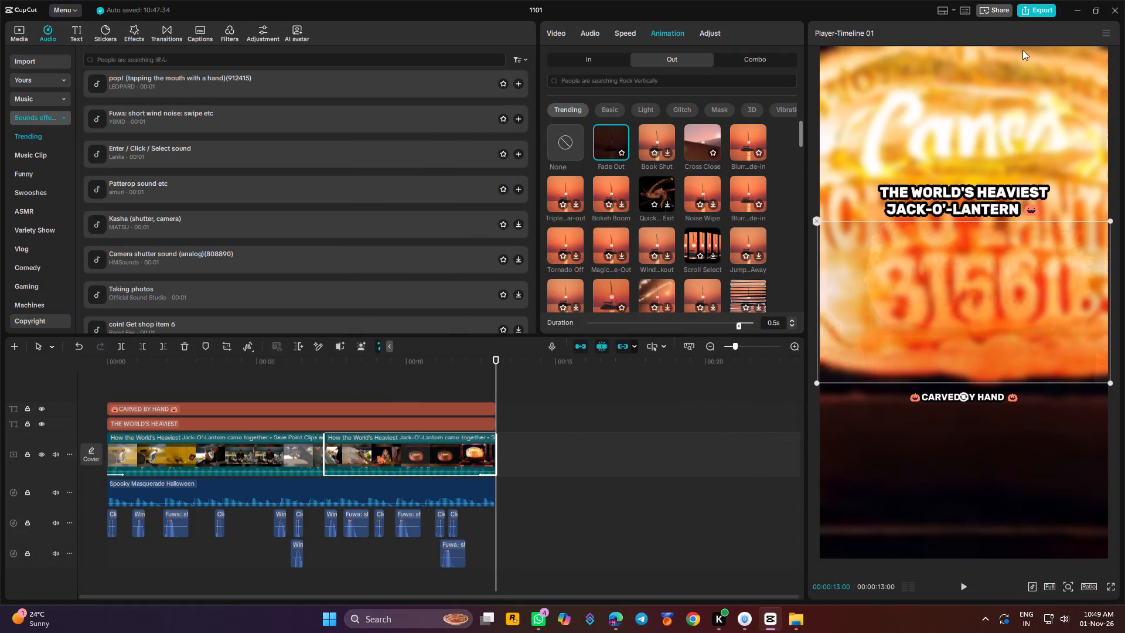